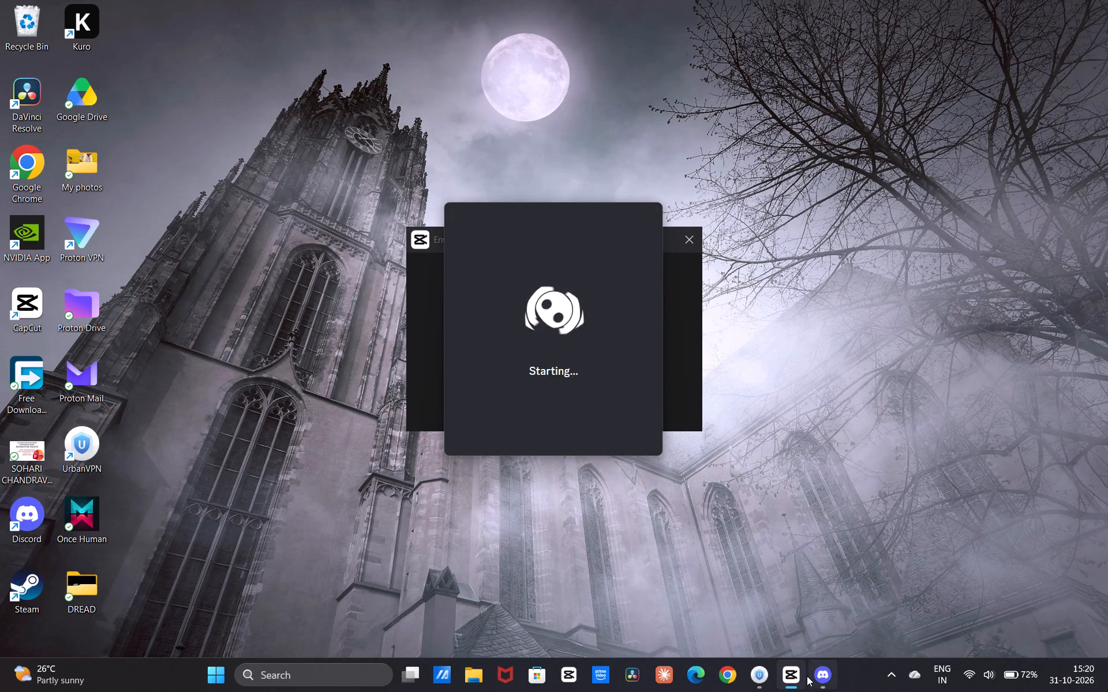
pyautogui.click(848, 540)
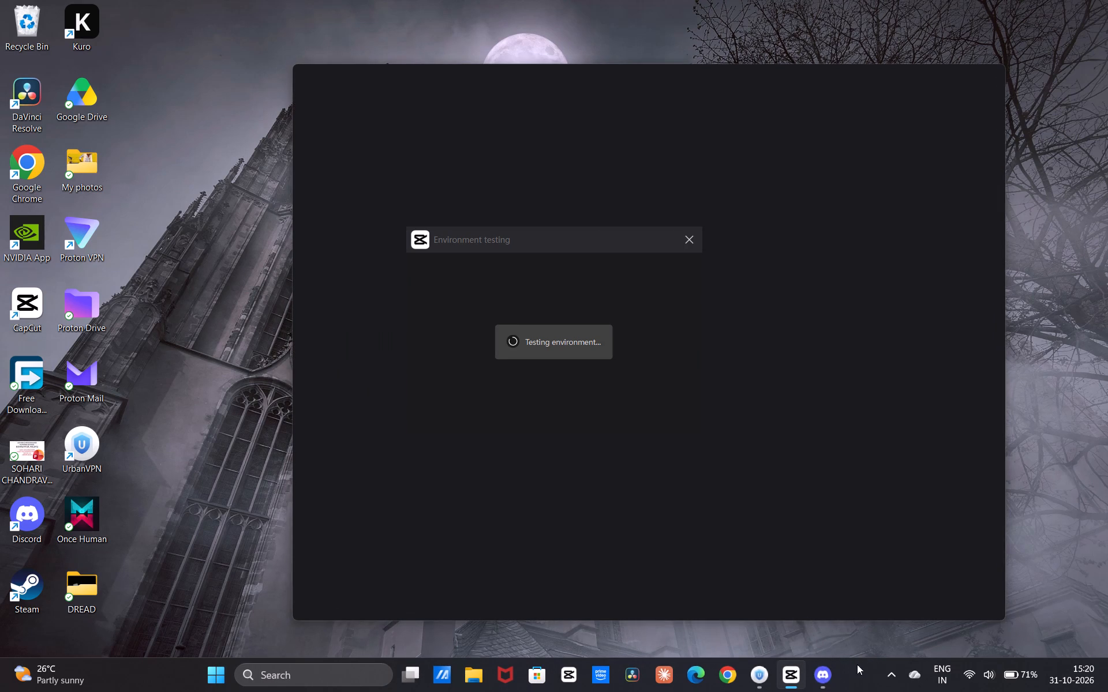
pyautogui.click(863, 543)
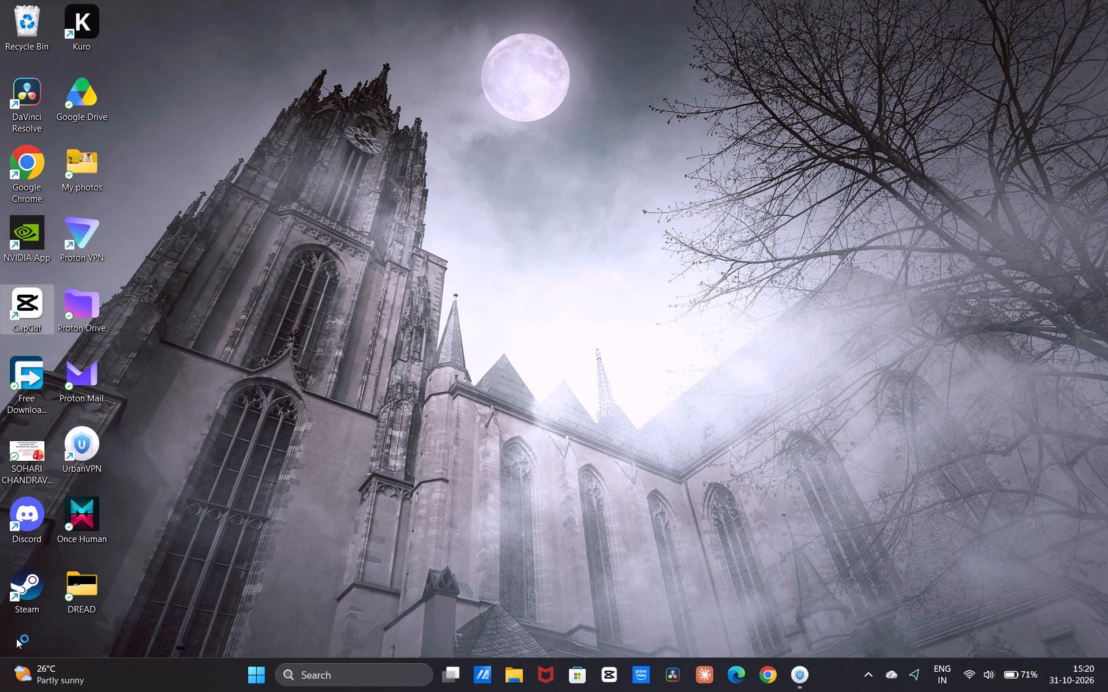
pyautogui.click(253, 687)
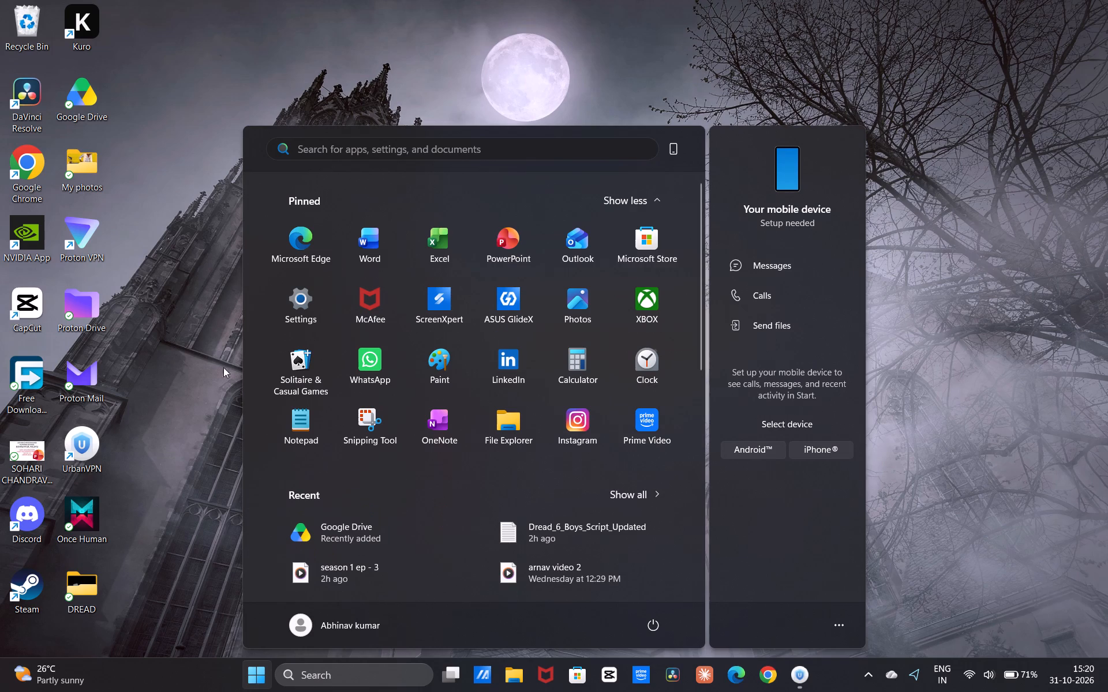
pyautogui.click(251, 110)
# Launch CapCut and open the existing project 1011.
pyautogui.doubleClick(24, 301)
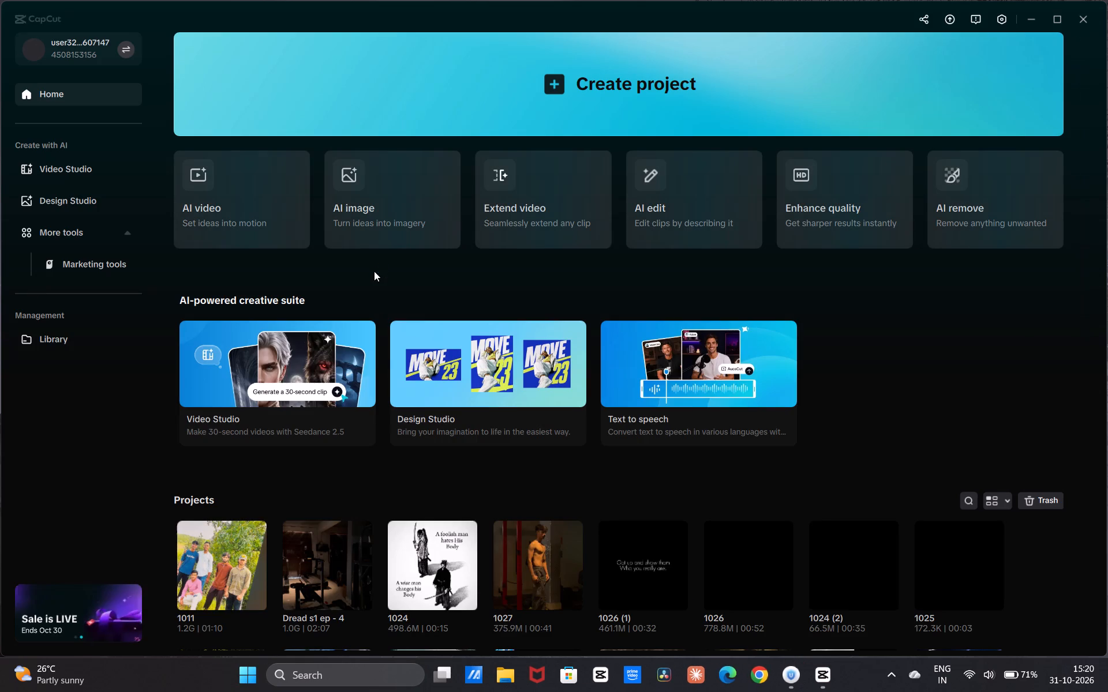
pyautogui.scroll(-1, 380, 287)
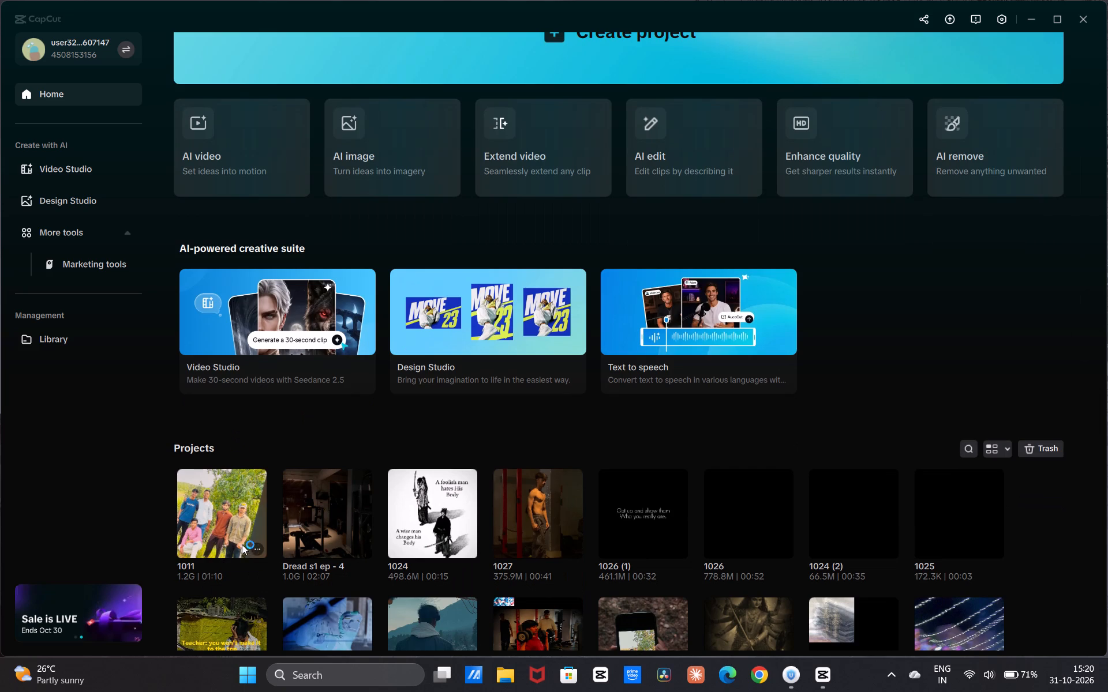
pyautogui.click(223, 510)
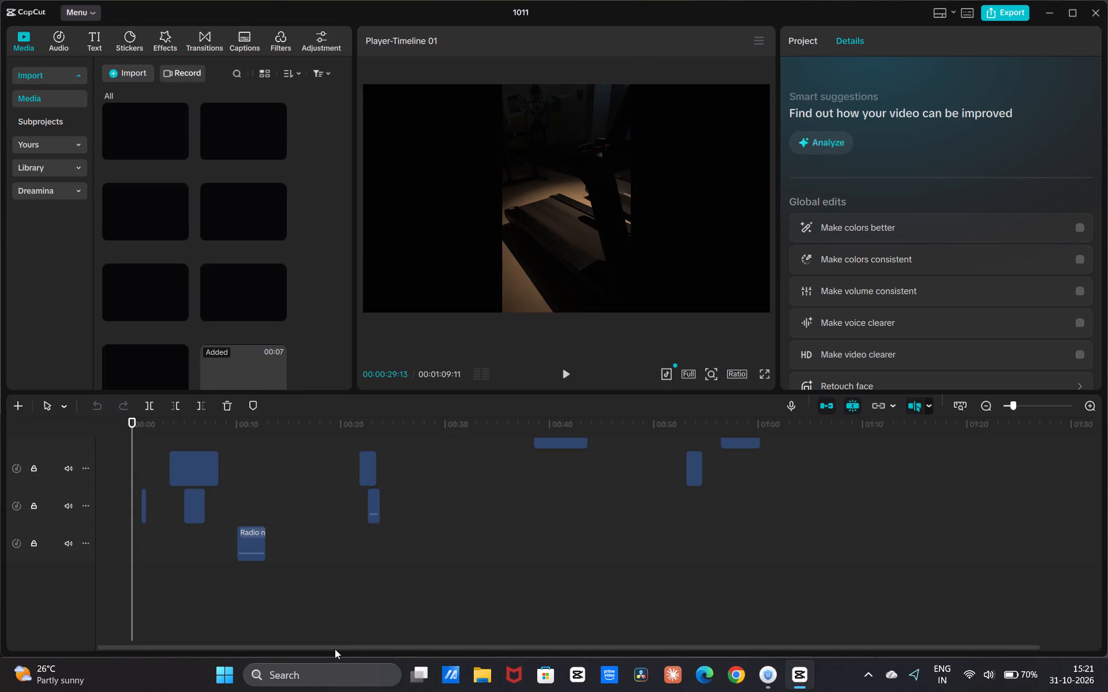
# Look over the timeline tracks, dismiss the Google Drive notice, and play the opening clips from the start of the video.
pyautogui.scroll(4, 261, 508)
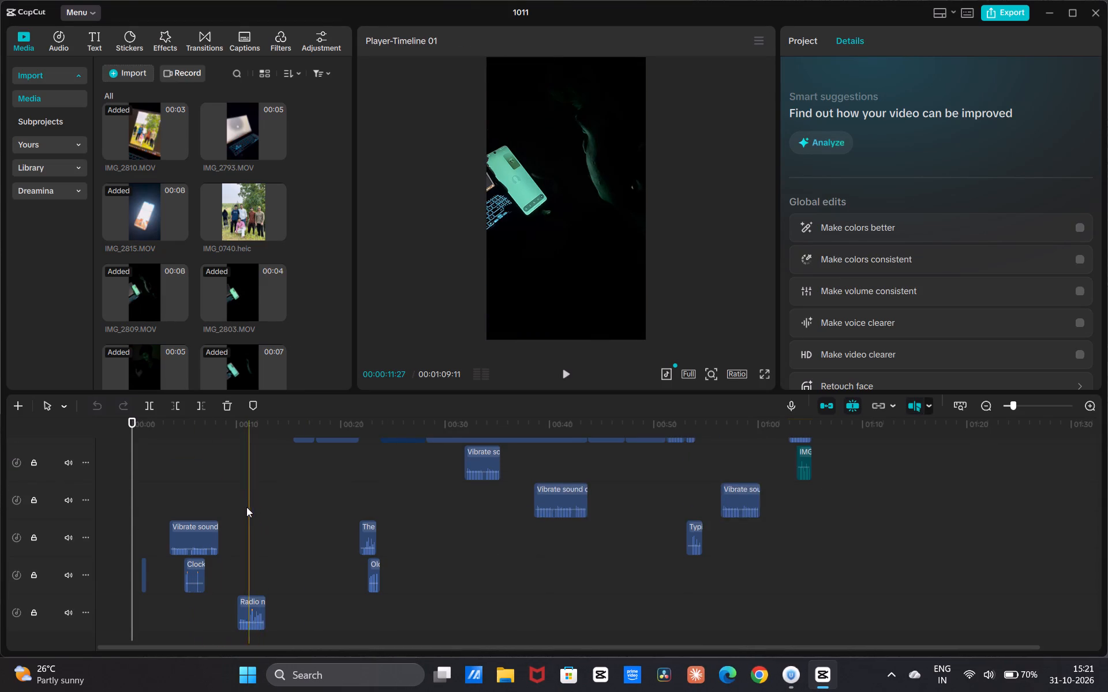
pyautogui.scroll(15, 242, 505)
pyautogui.scroll(10, 135, 515)
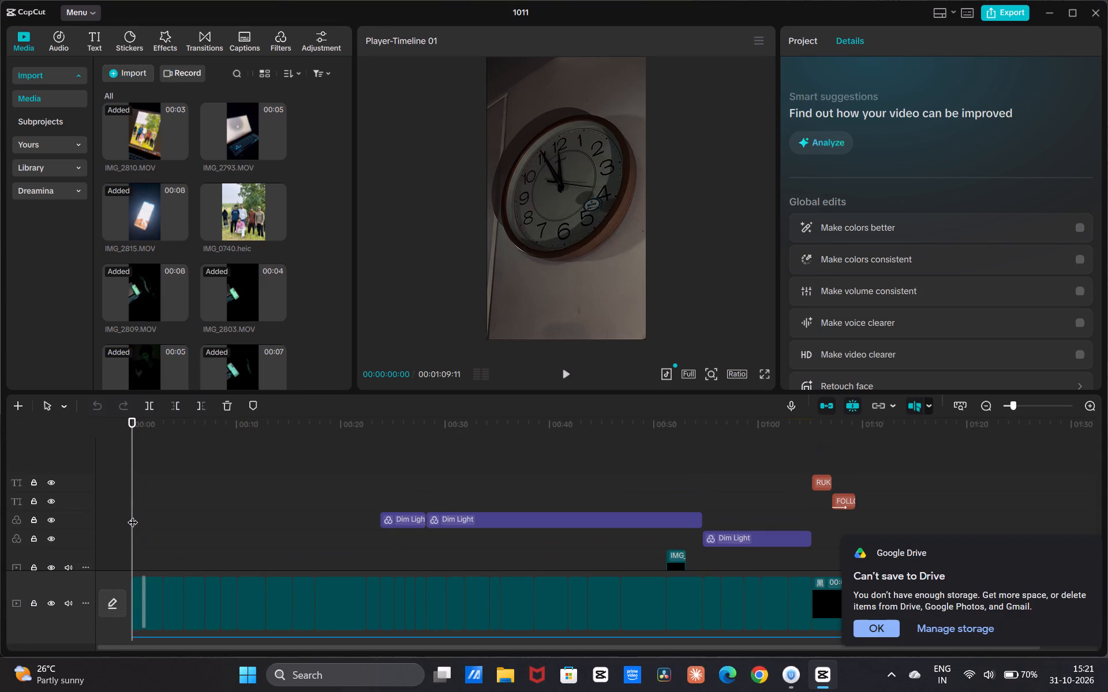
pyautogui.scroll(9, 133, 515)
pyautogui.click(870, 631)
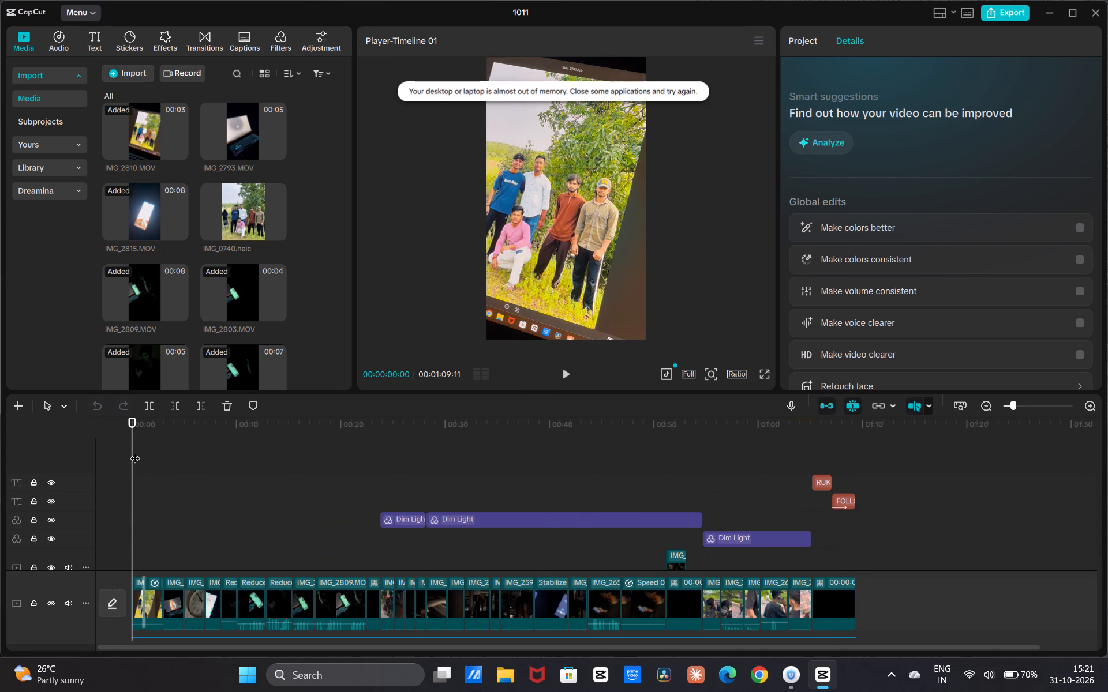
pyautogui.click(135, 451)
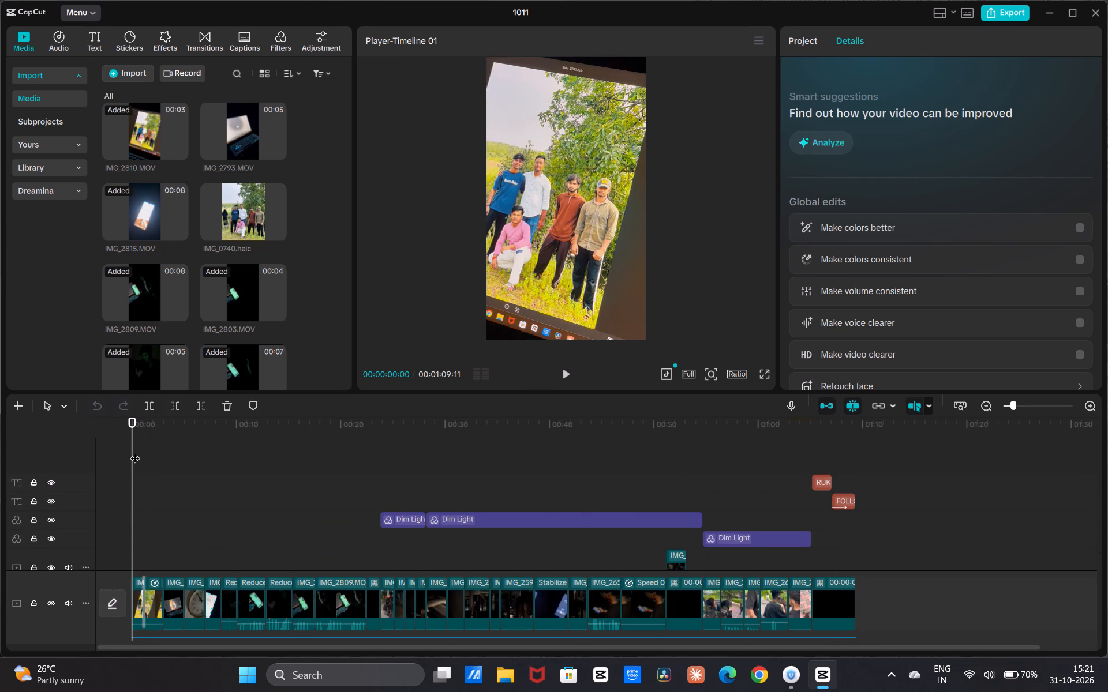
pyautogui.press('space')
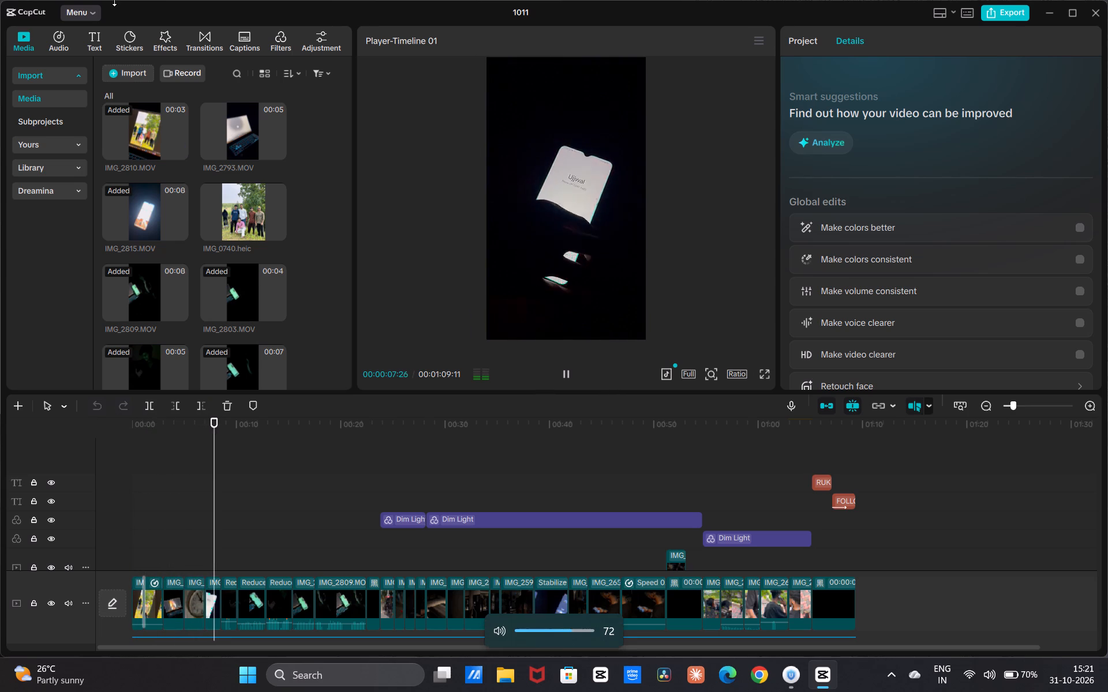
pyautogui.press('space')
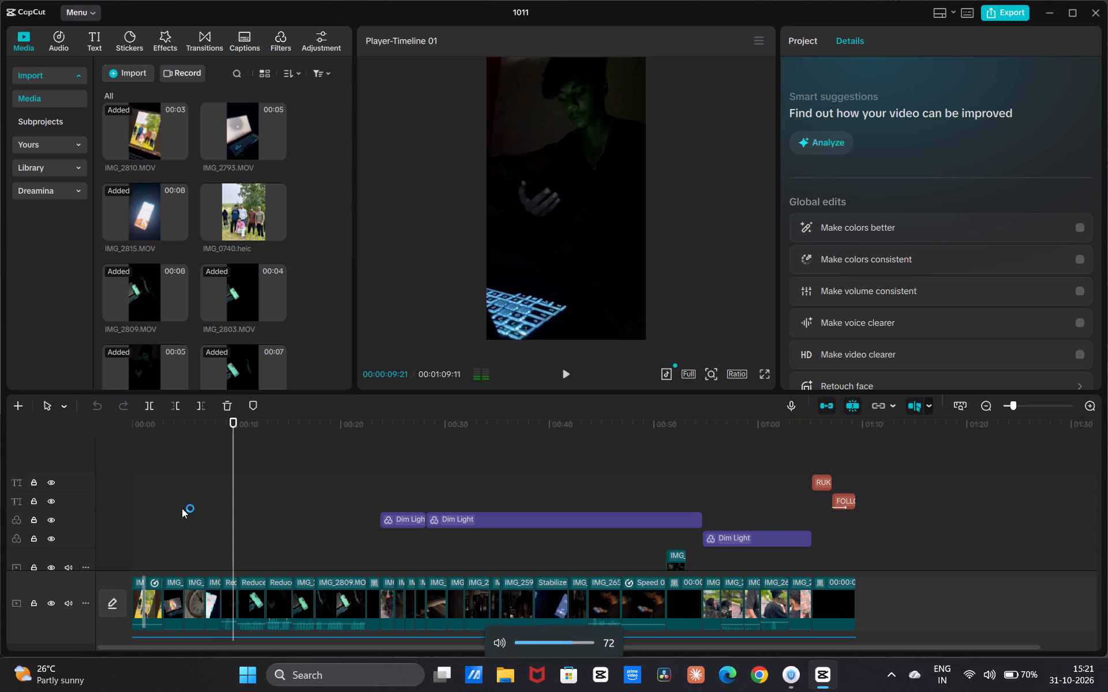
# Scrub over the glowing-phone clip around 7 to 8 seconds, and play the outdoor bench scenes near the end.
pyautogui.click(215, 612)
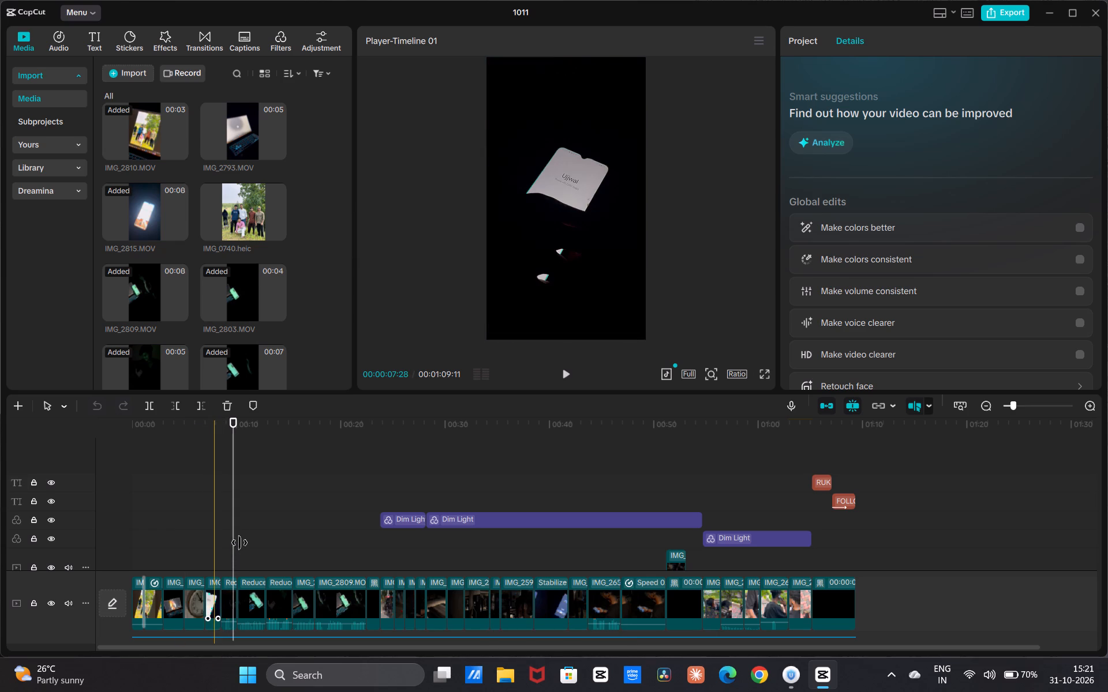
pyautogui.moveTo(234, 534); pyautogui.dragTo(214, 569)
pyautogui.click(208, 467)
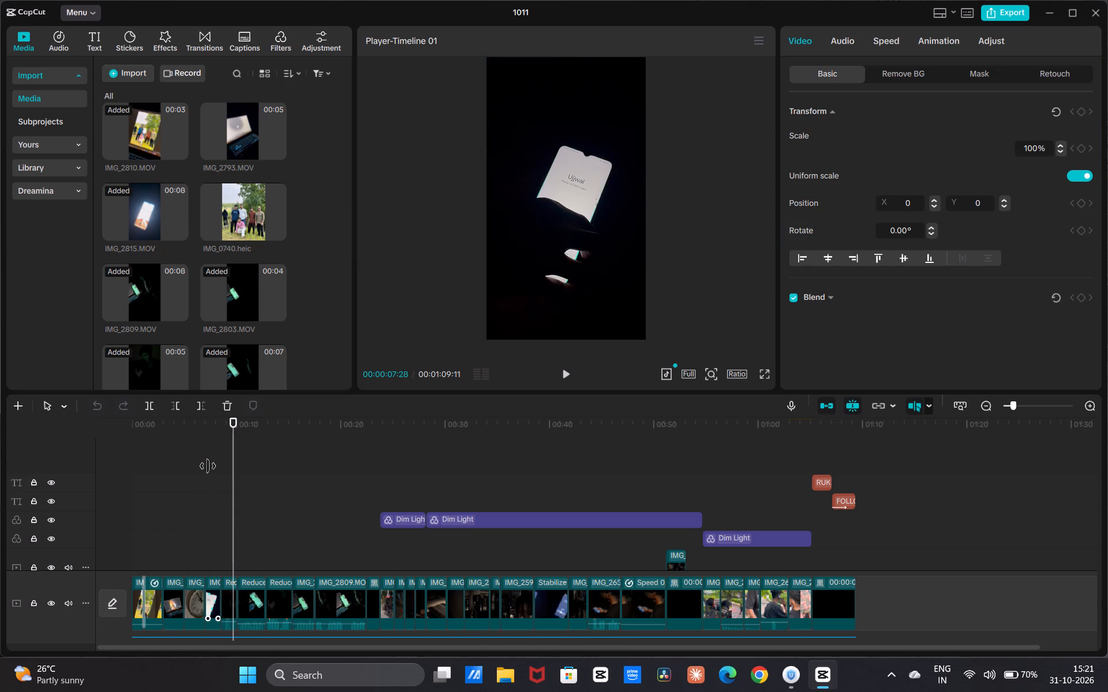
pyautogui.click(230, 427)
pyautogui.moveTo(230, 430); pyautogui.dragTo(207, 462)
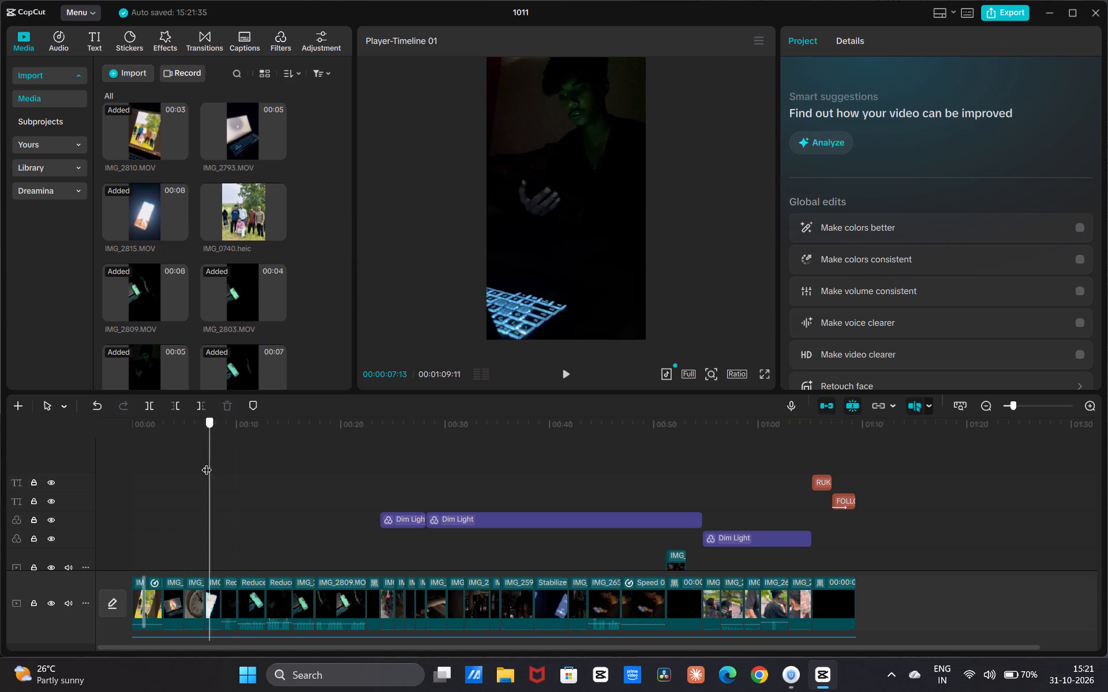
pyautogui.moveTo(207, 462); pyautogui.dragTo(211, 479)
pyautogui.click(212, 586)
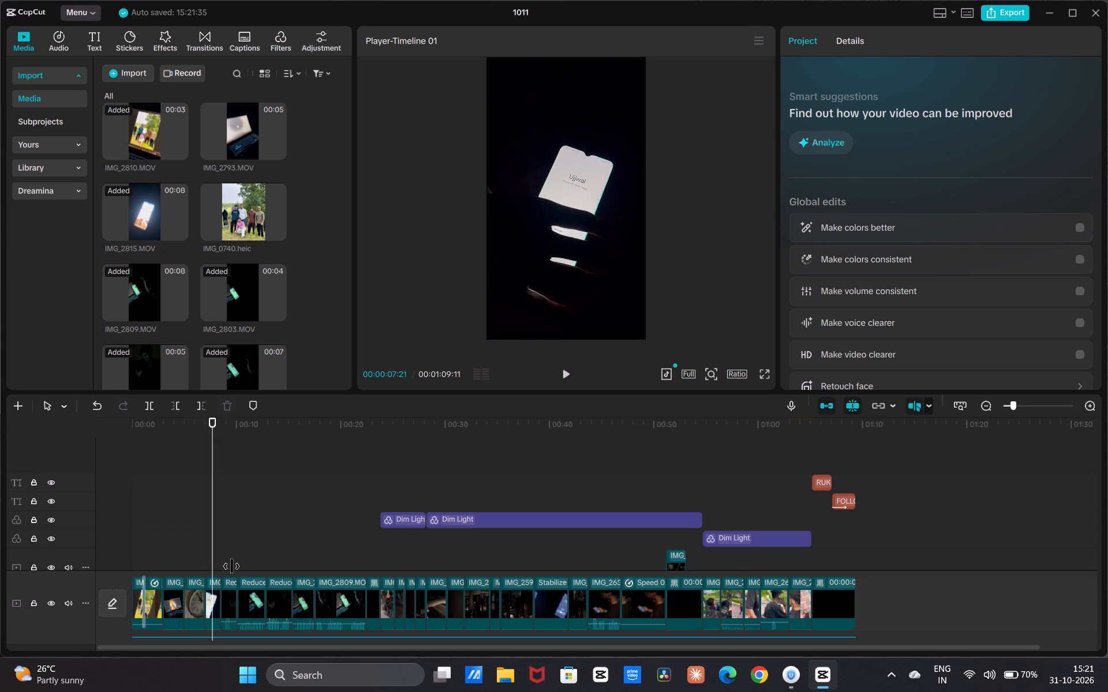
pyautogui.click(701, 492)
pyautogui.press('space')
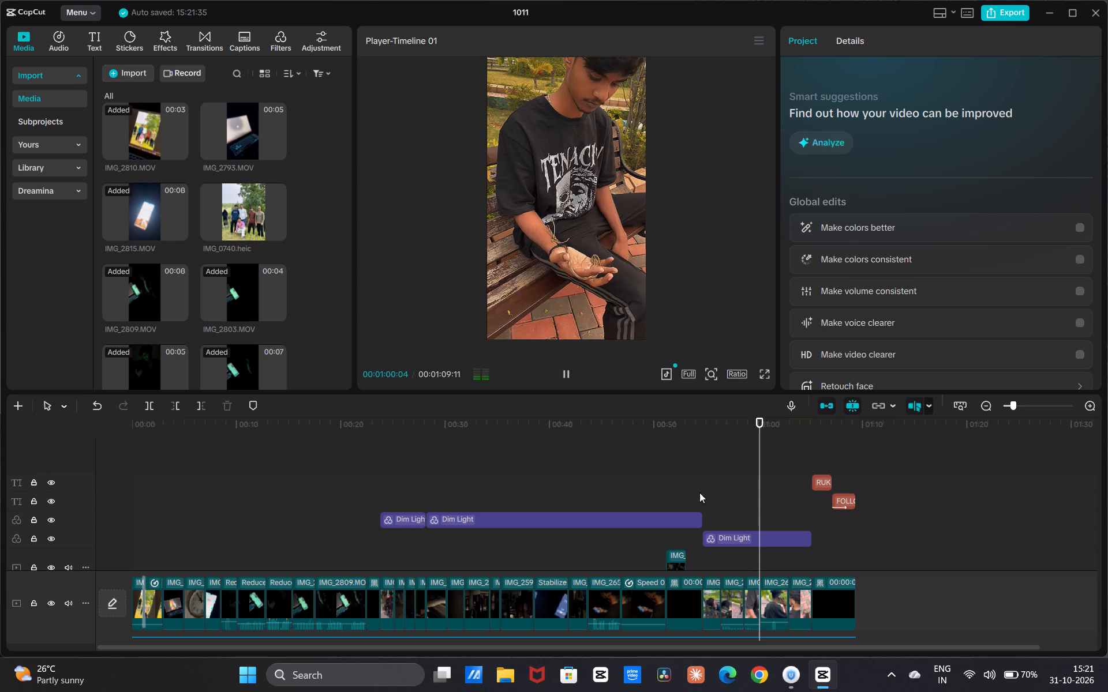
pyautogui.press('space')
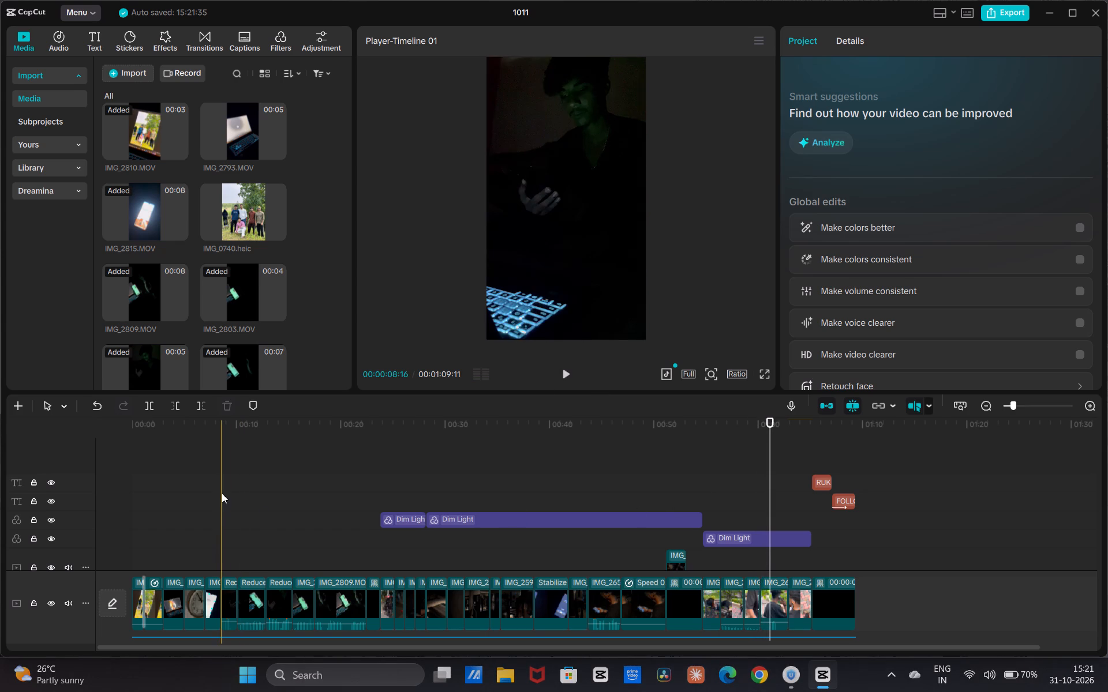
# Set the exposure of the glowing-phone clip at about 8 seconds to -11 and its contrast to 40.
pyautogui.click(216, 480)
pyautogui.click(218, 585)
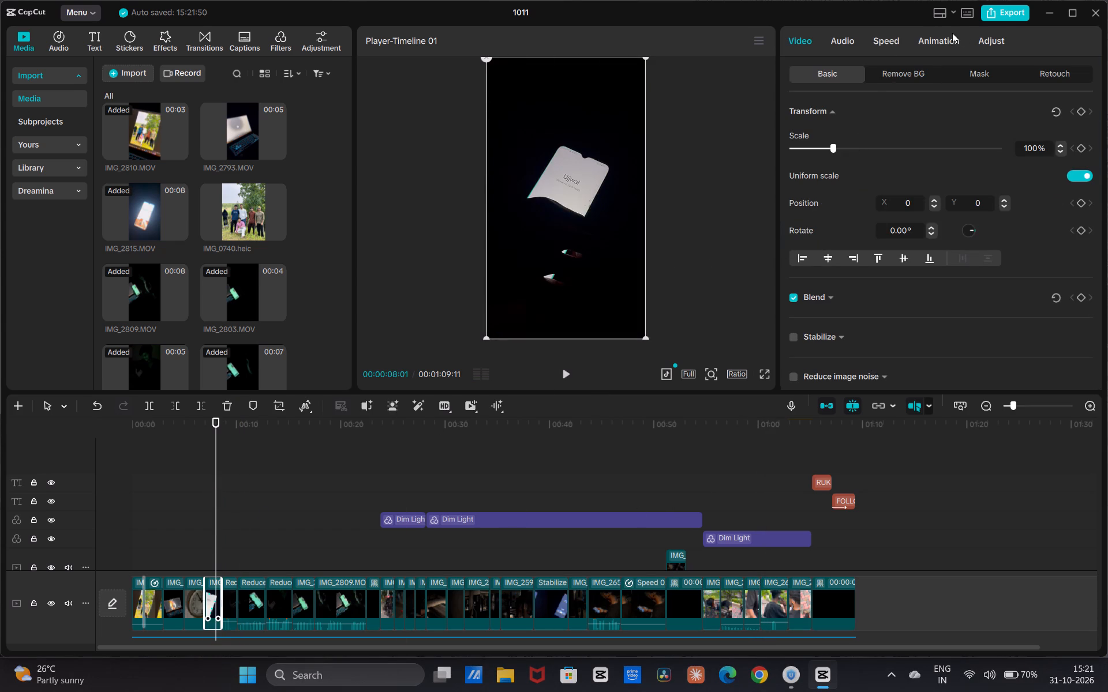
pyautogui.click(994, 39)
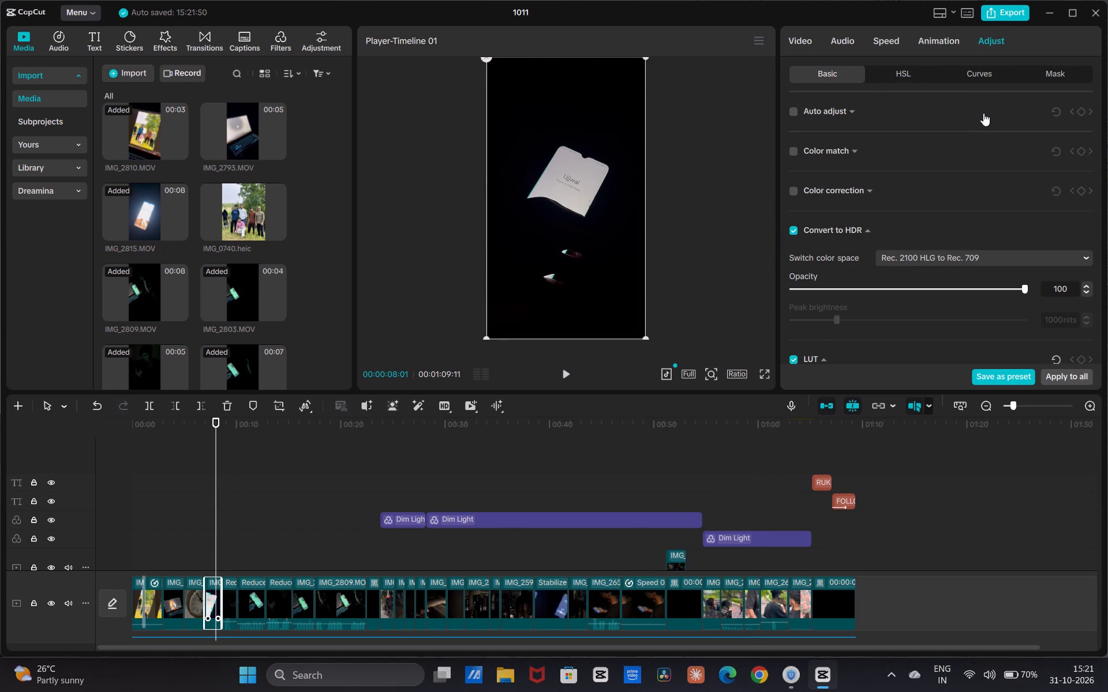
pyautogui.scroll(-6, 920, 265)
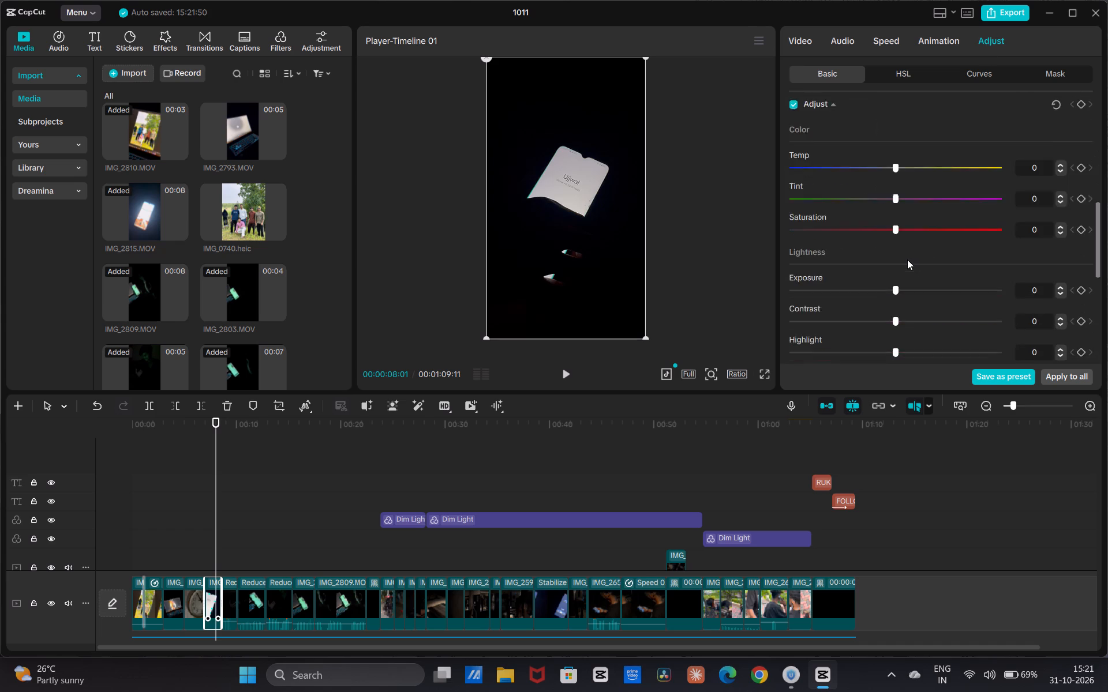
pyautogui.scroll(-3, 907, 259)
pyautogui.scroll(2, 884, 235)
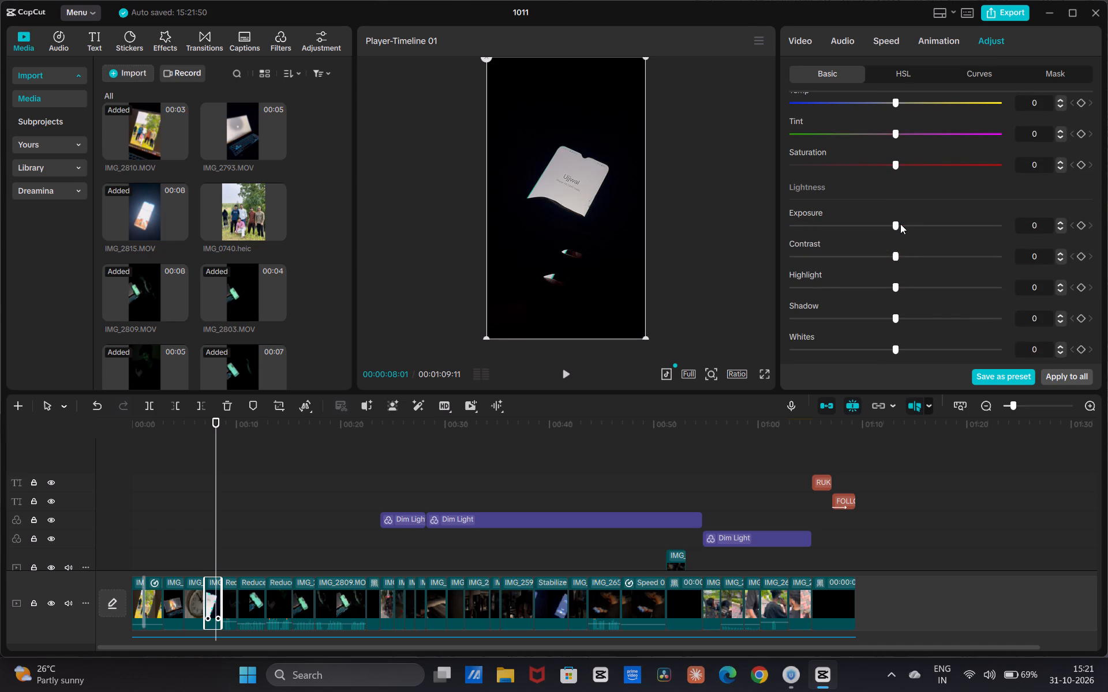
pyautogui.moveTo(891, 219); pyautogui.dragTo(855, 253)
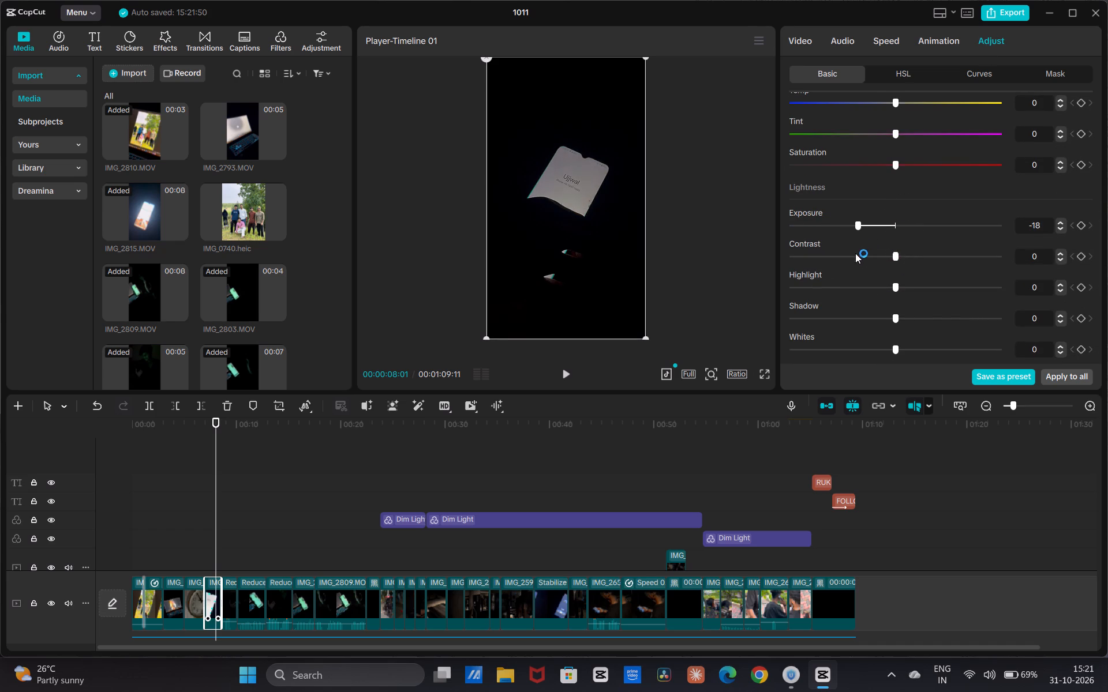
pyautogui.moveTo(855, 253); pyautogui.dragTo(870, 261)
pyautogui.moveTo(899, 261); pyautogui.dragTo(938, 259)
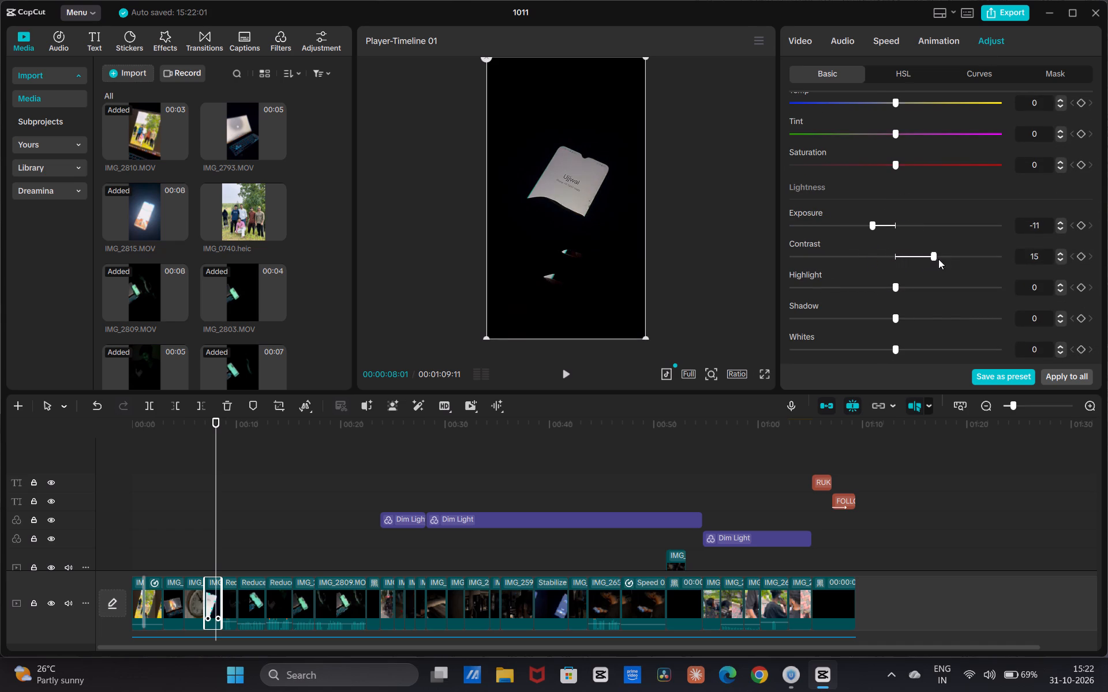
pyautogui.moveTo(938, 259); pyautogui.dragTo(972, 265)
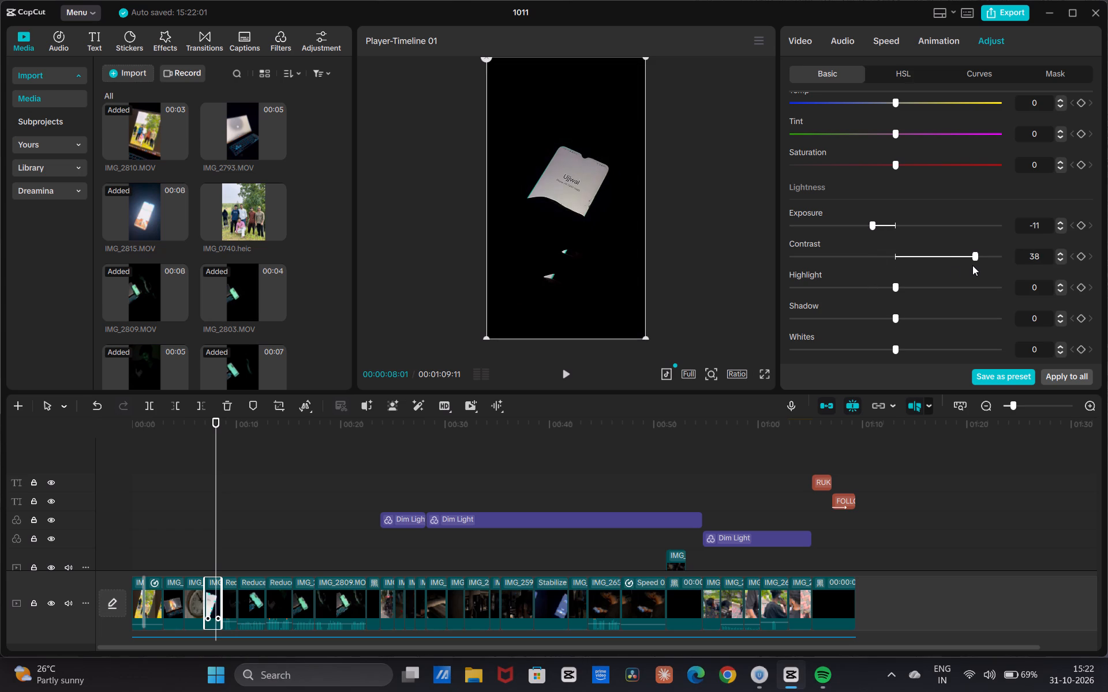
pyautogui.moveTo(972, 265); pyautogui.dragTo(975, 265)
# Play back the adjusted glowing-phone clip from just before its start into the following keyboard shot.
pyautogui.moveTo(216, 453); pyautogui.dragTo(190, 477)
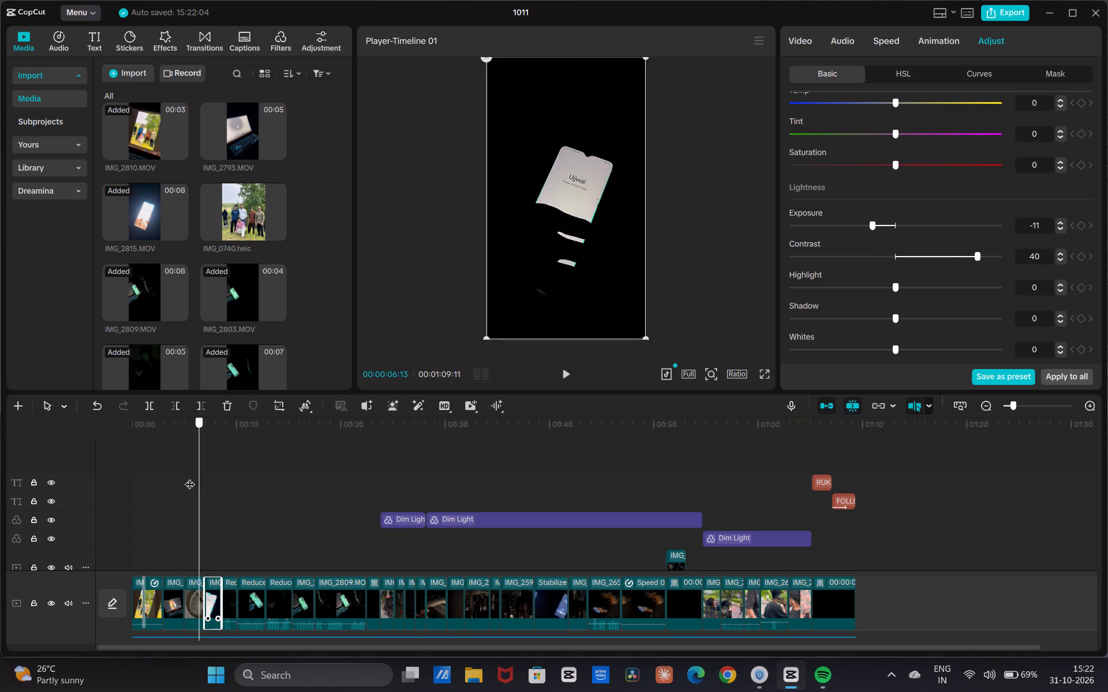
pyautogui.moveTo(190, 477); pyautogui.dragTo(189, 479)
pyautogui.press('space')
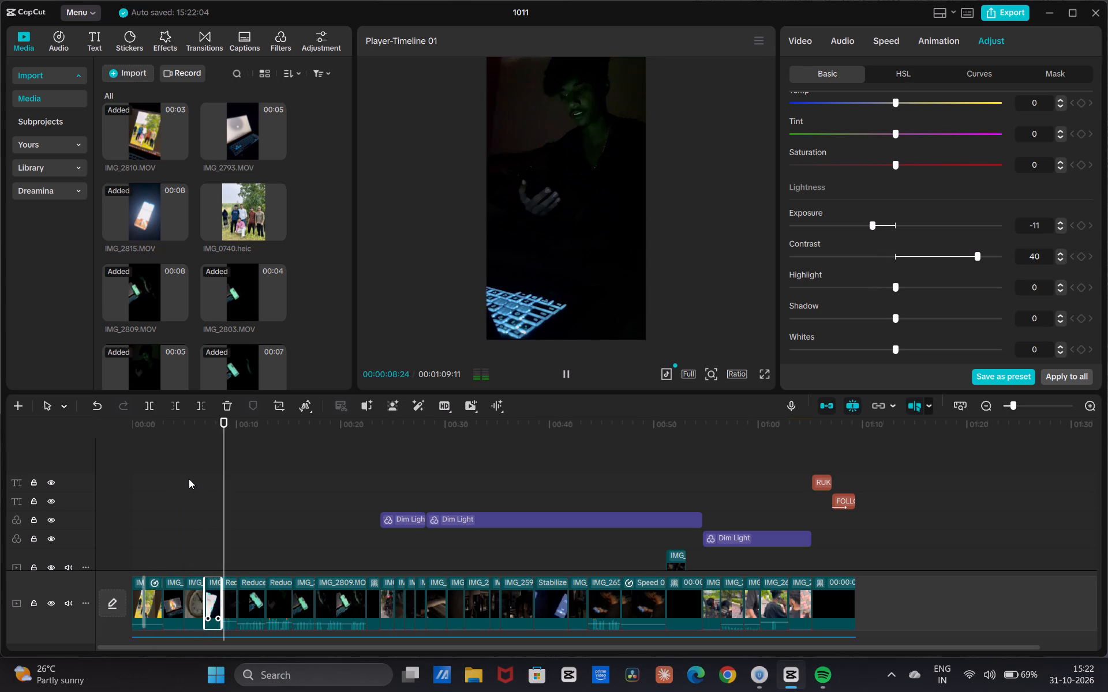
pyautogui.press('space')
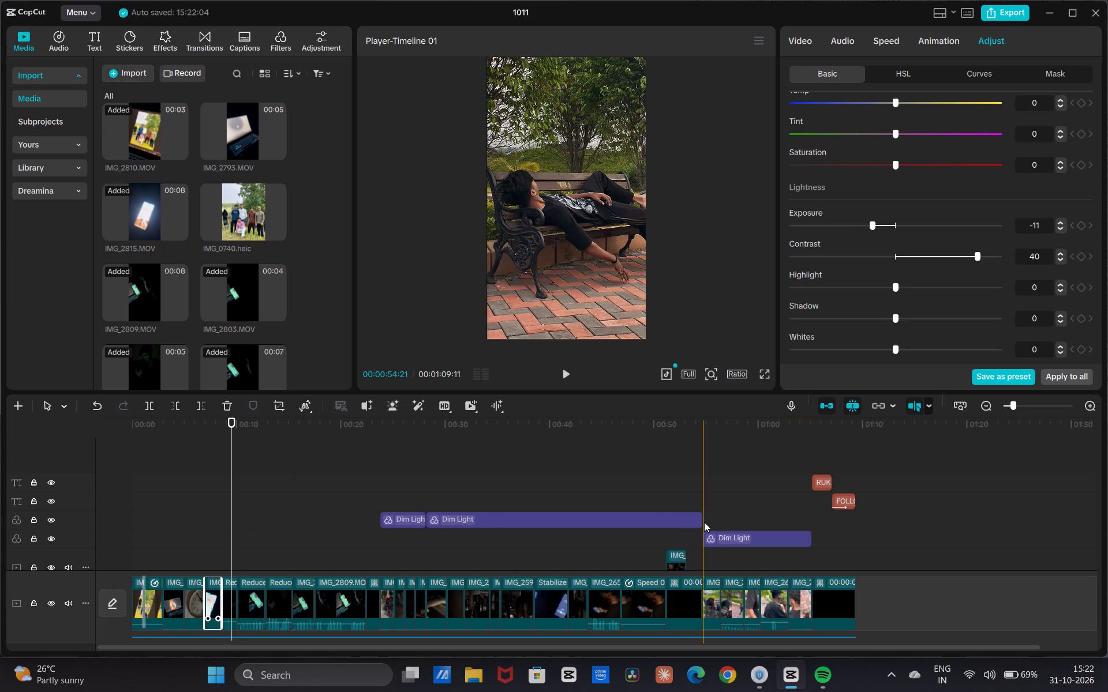
# Play the closing section with the red end titles from about 1:03, and review the middle of the video from about 21 seconds.
pyautogui.click(797, 504)
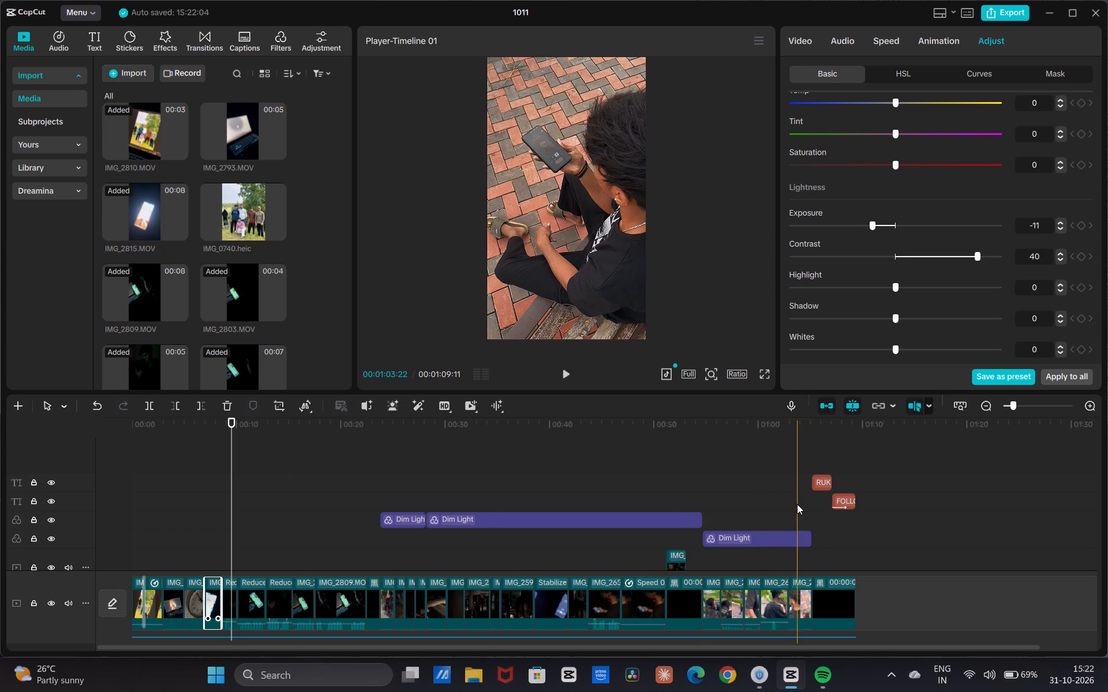
pyautogui.press('space')
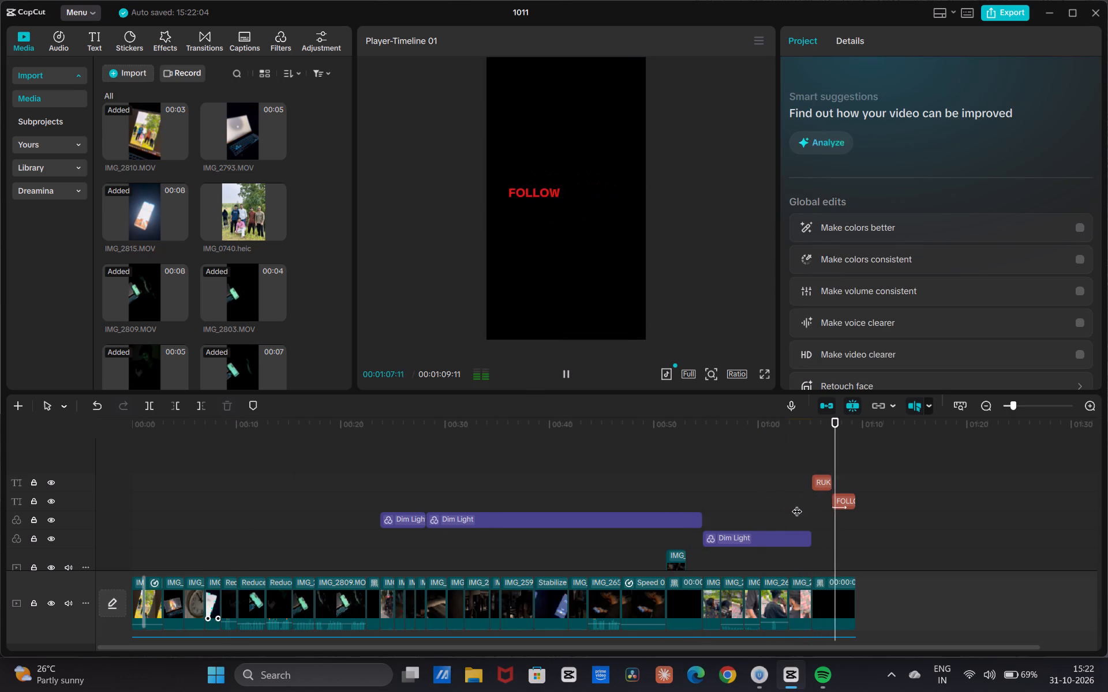
pyautogui.press('space')
pyautogui.click(797, 504)
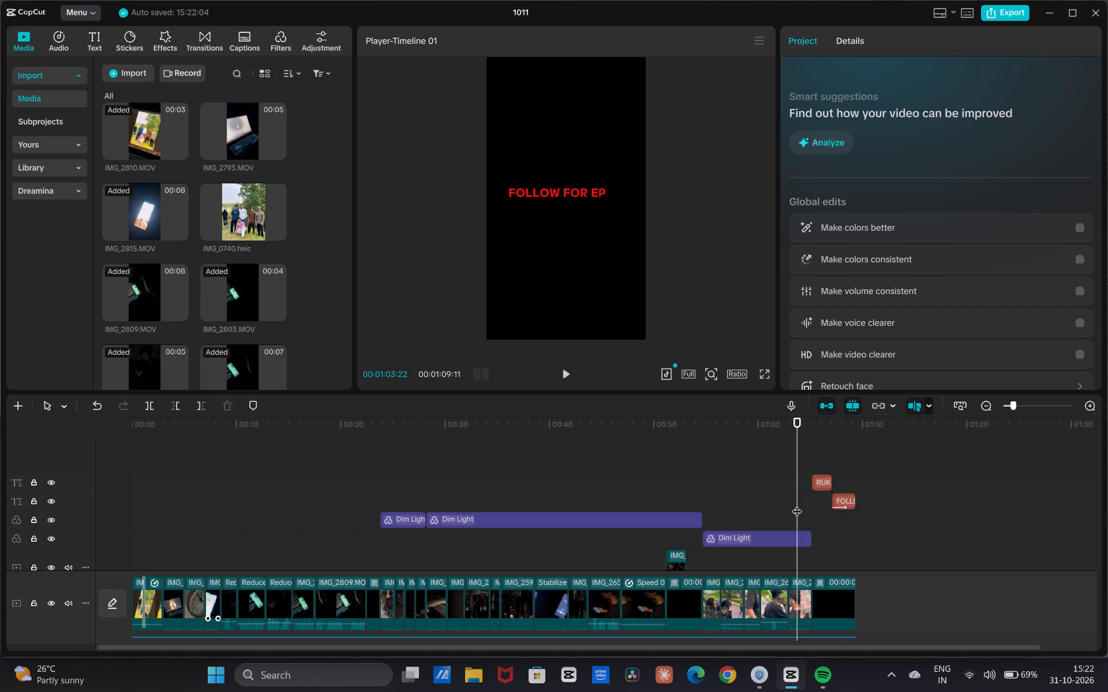
pyautogui.press('space')
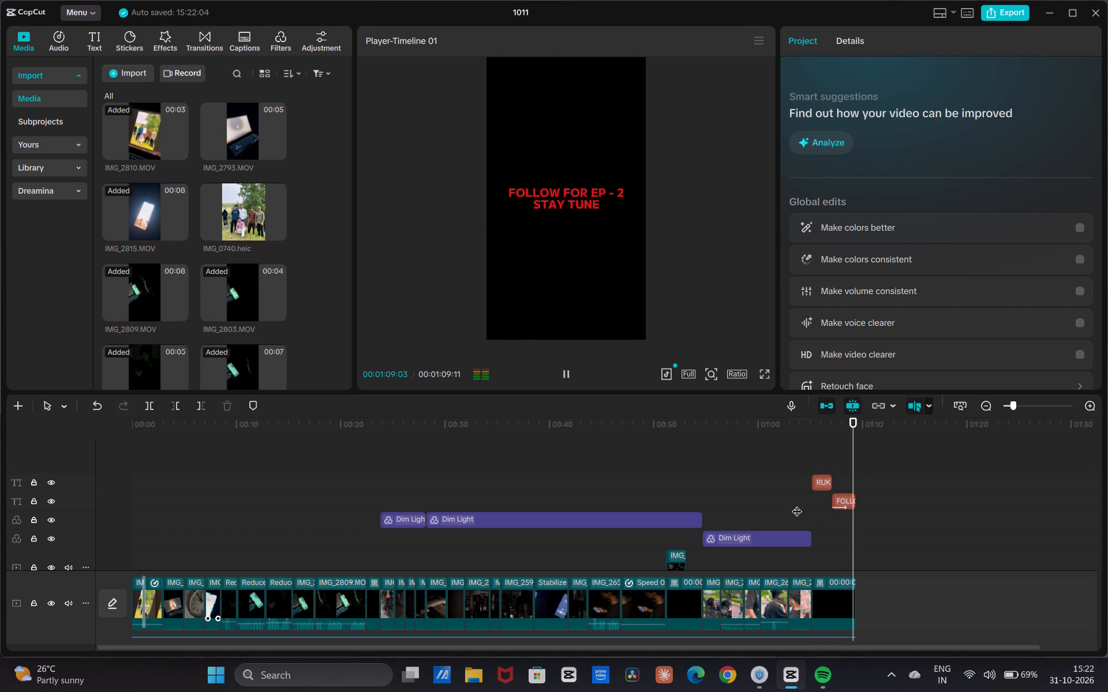
pyautogui.press('space')
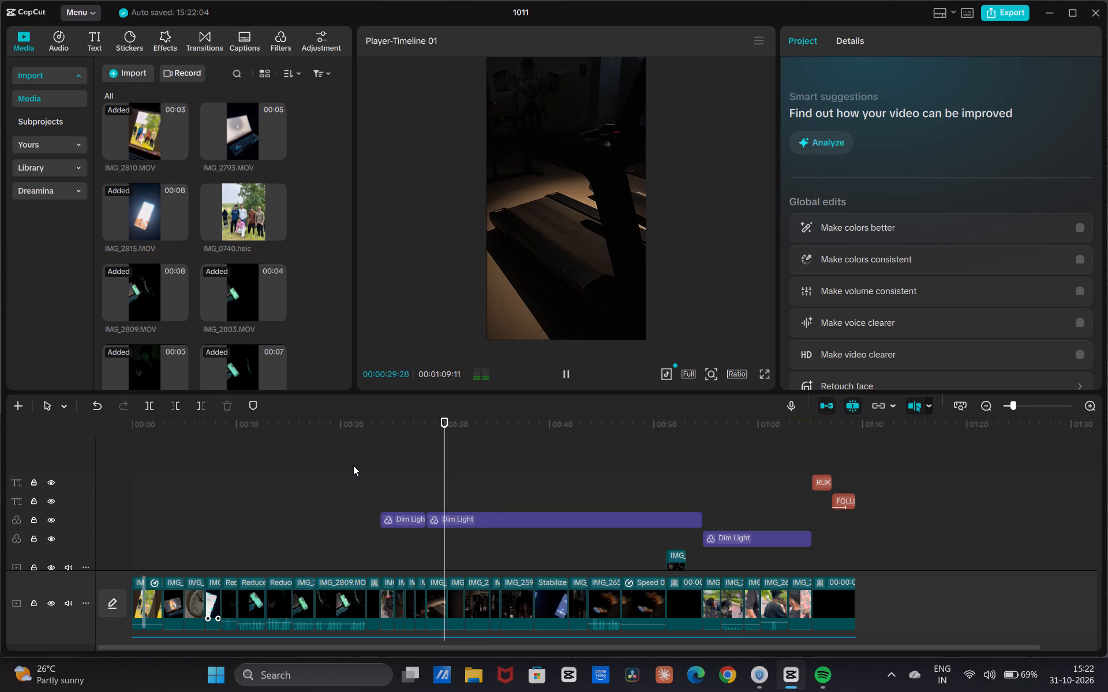
pyautogui.click(353, 465)
pyautogui.press('space')
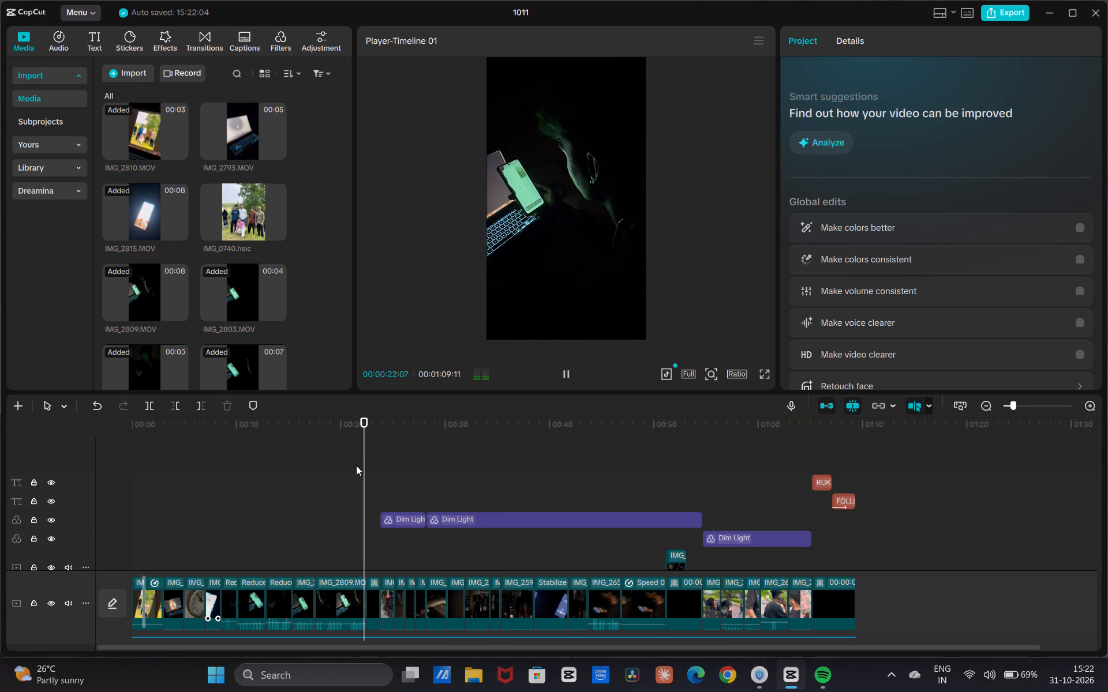
pyautogui.press('space')
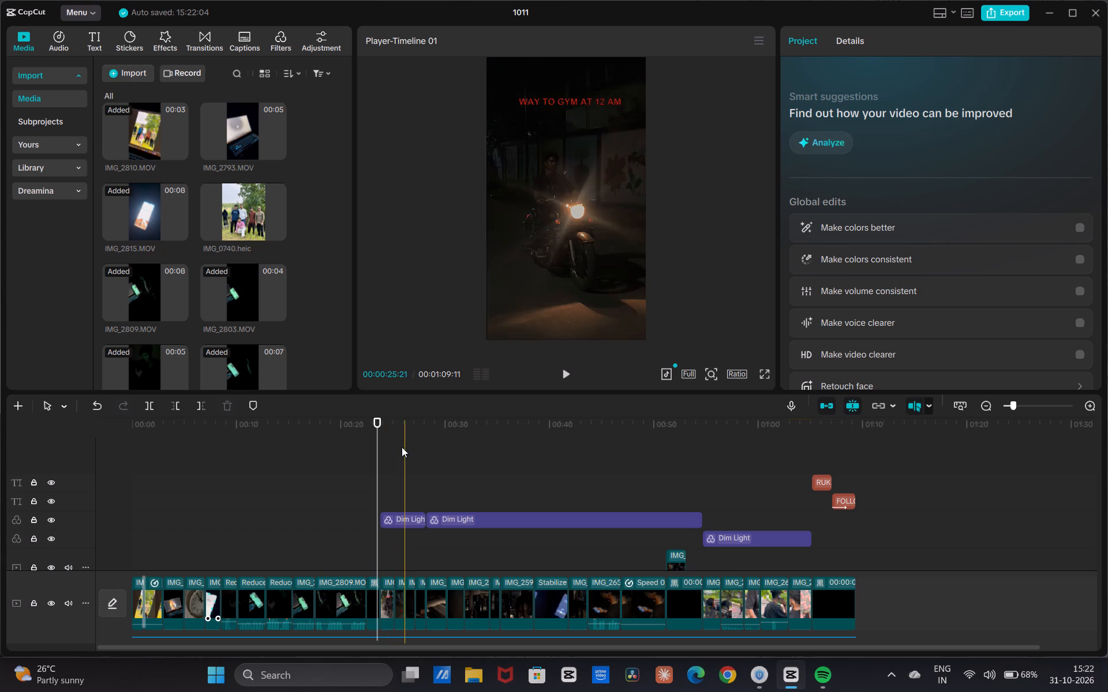
# Scrub to the motorbike shot at about 23 seconds, the video's start and the outdoor bench scene near 1:00.
pyautogui.moveTo(376, 426); pyautogui.dragTo(380, 432)
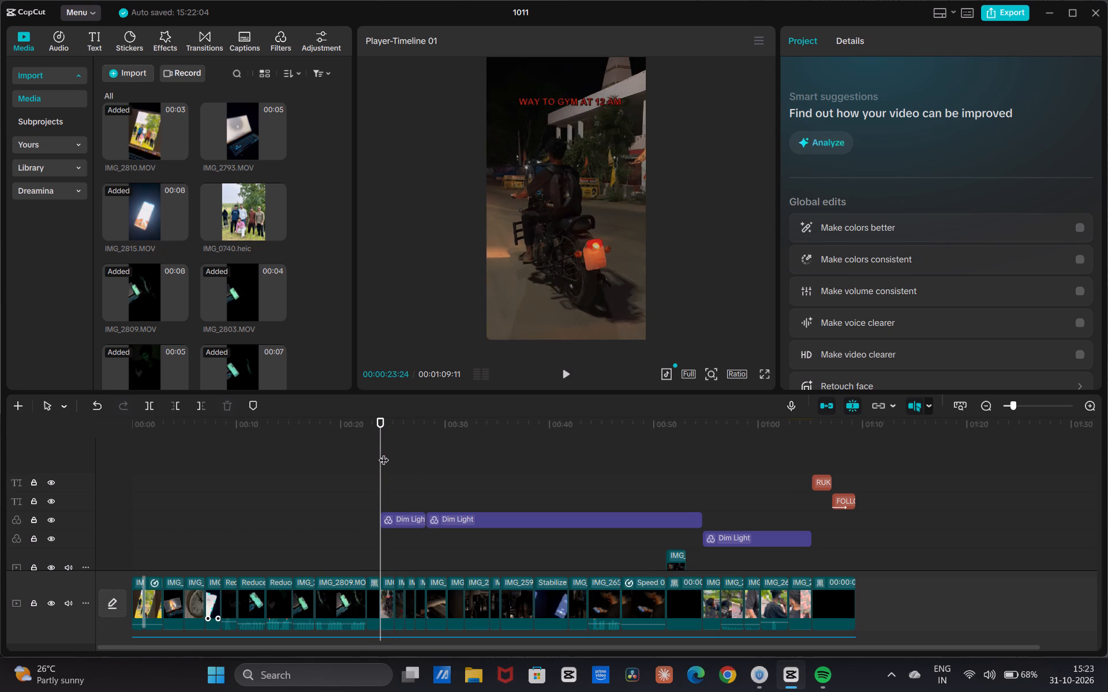
pyautogui.moveTo(384, 453); pyautogui.dragTo(300, 524)
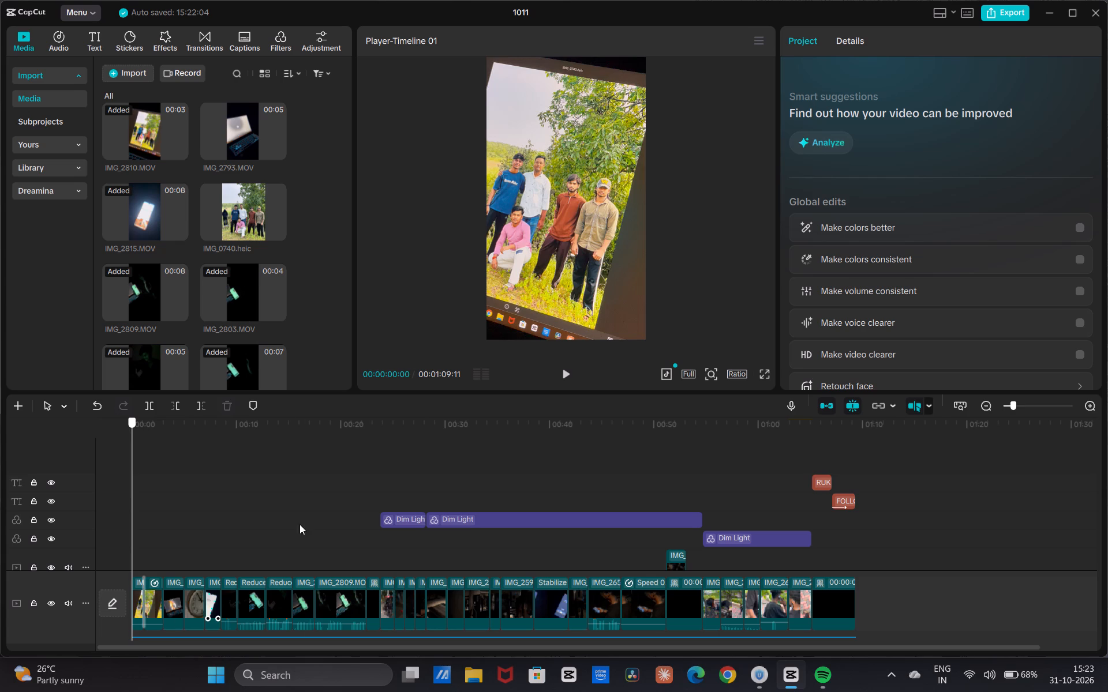
pyautogui.moveTo(300, 524); pyautogui.dragTo(748, 514)
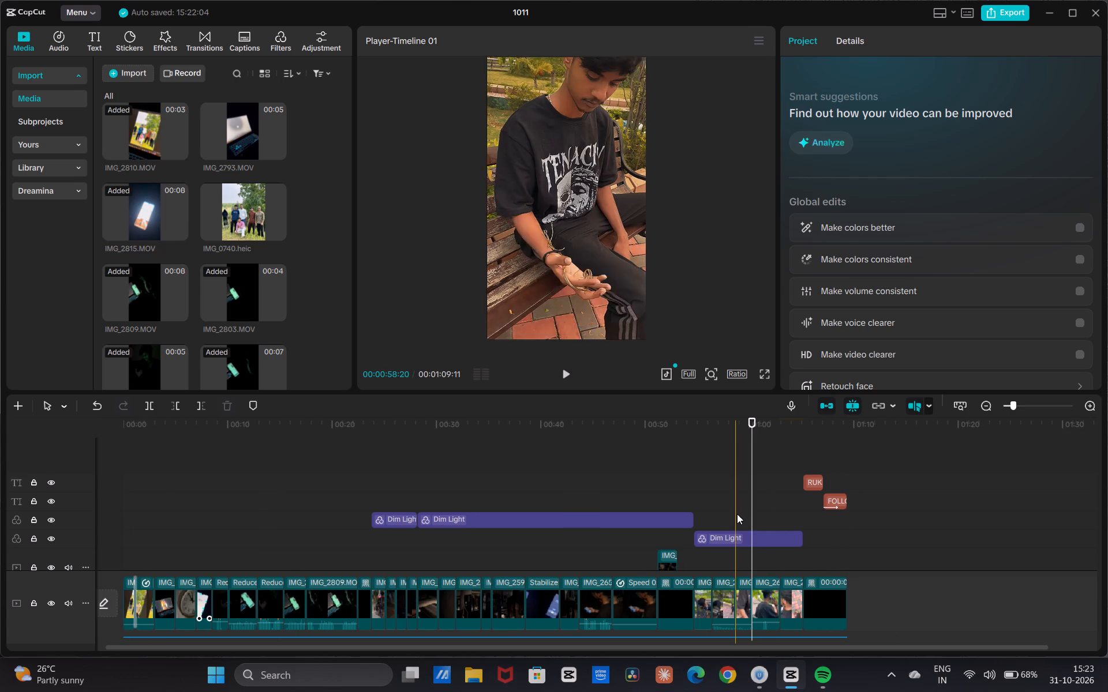
pyautogui.scroll(-10, 737, 514)
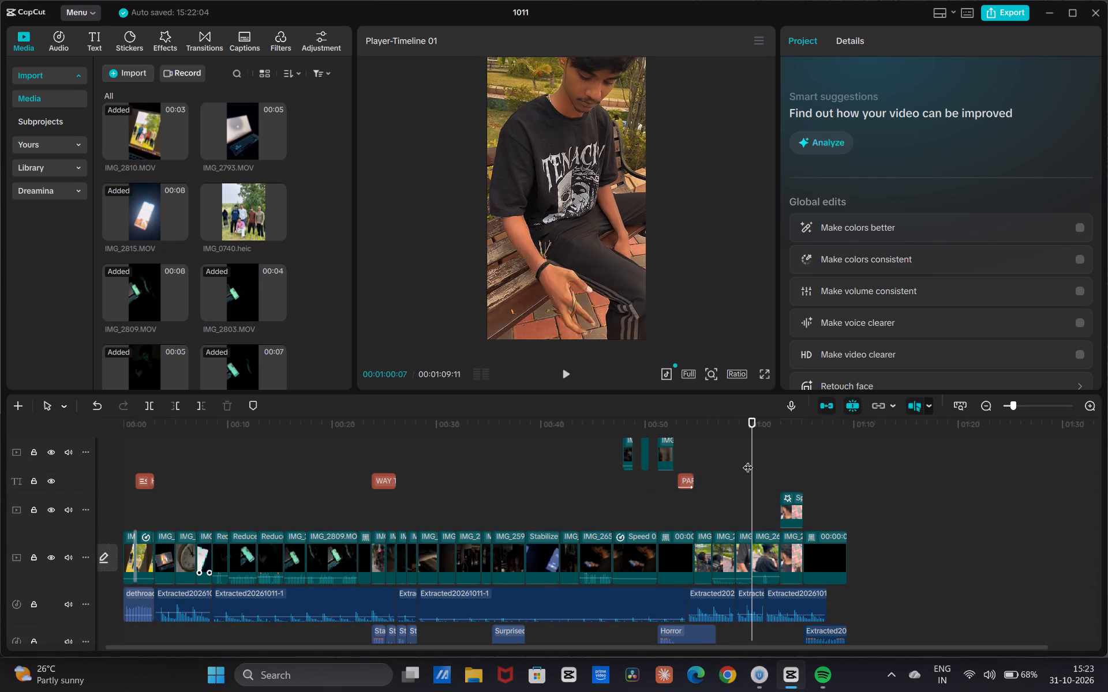
# Play the opening from the start through the first title and the dark laptop shot, up to the phone call shot.
pyautogui.moveTo(748, 460); pyautogui.dragTo(98, 626)
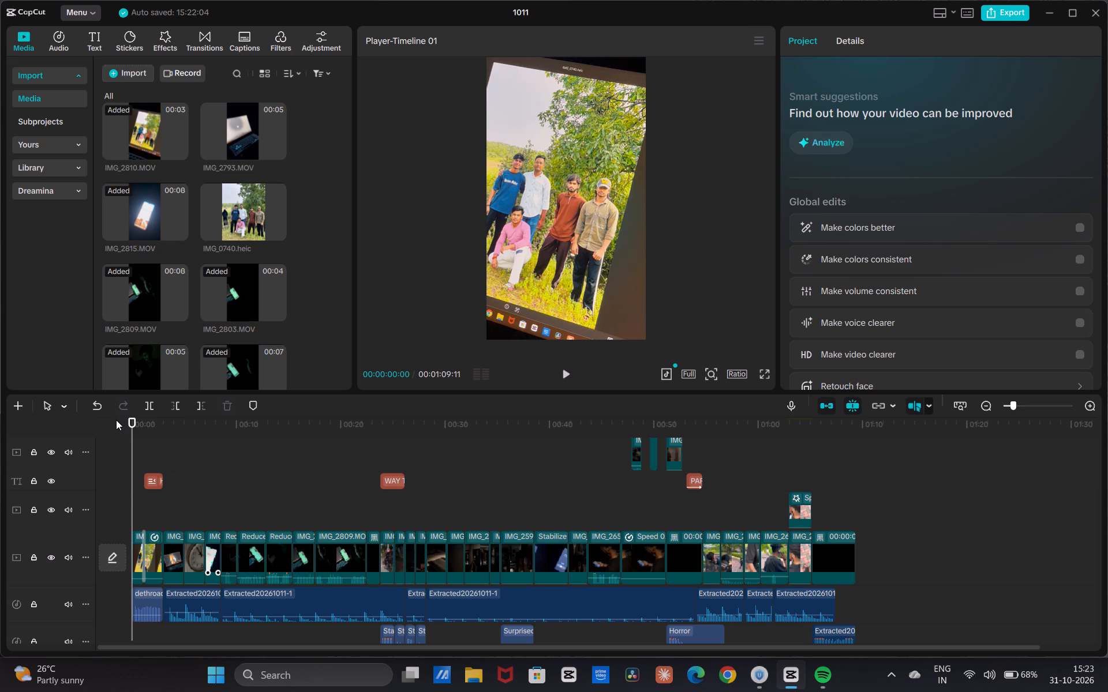
pyautogui.press('space')
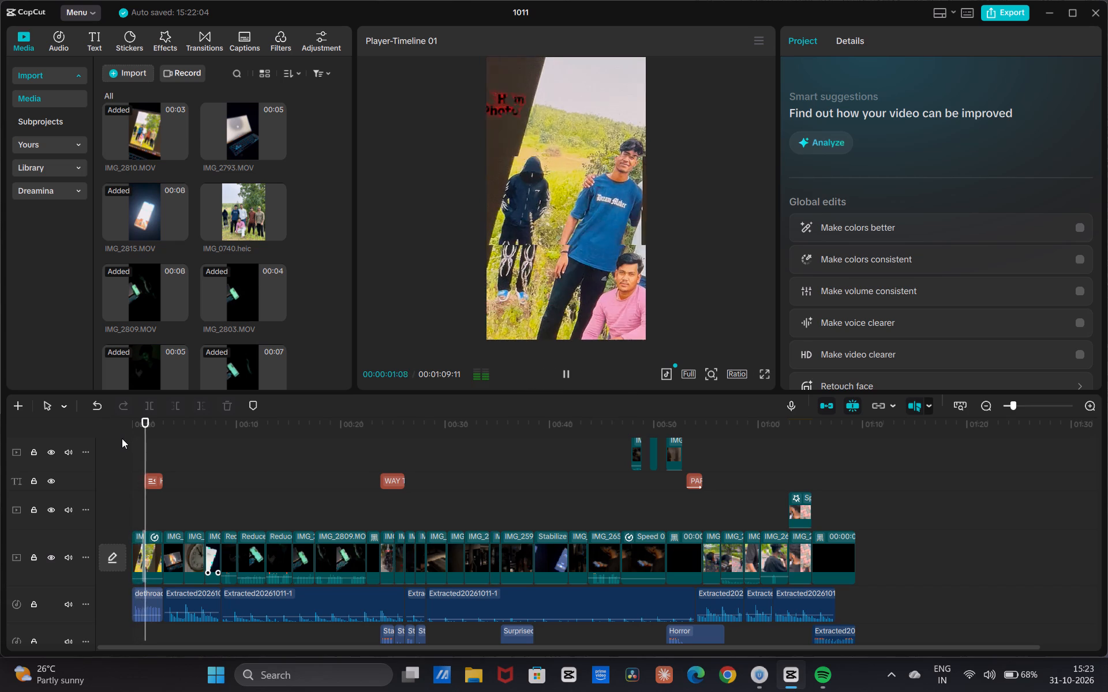
pyautogui.press('space')
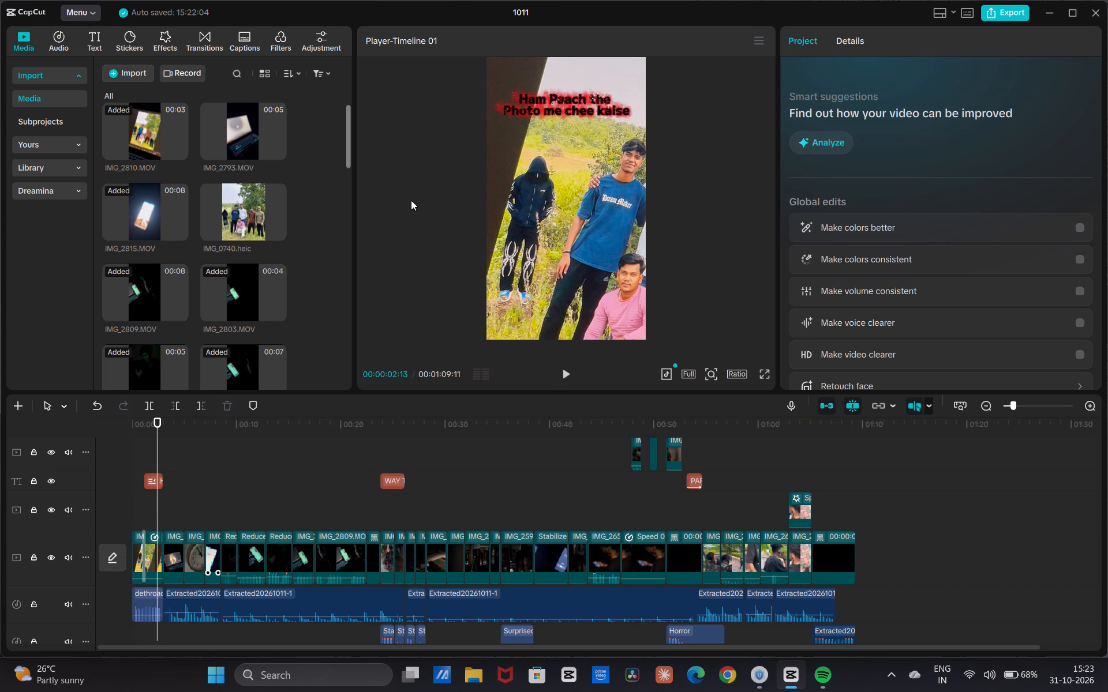
pyautogui.moveTo(158, 446); pyautogui.dragTo(115, 495)
pyautogui.press('space')
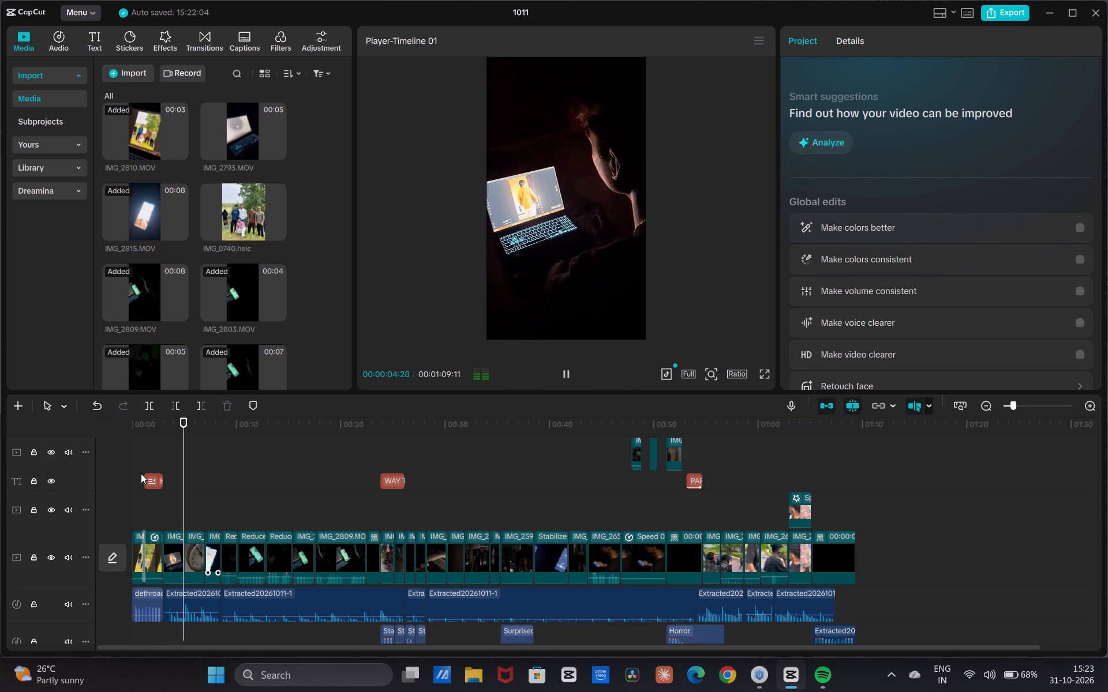
pyautogui.press('space')
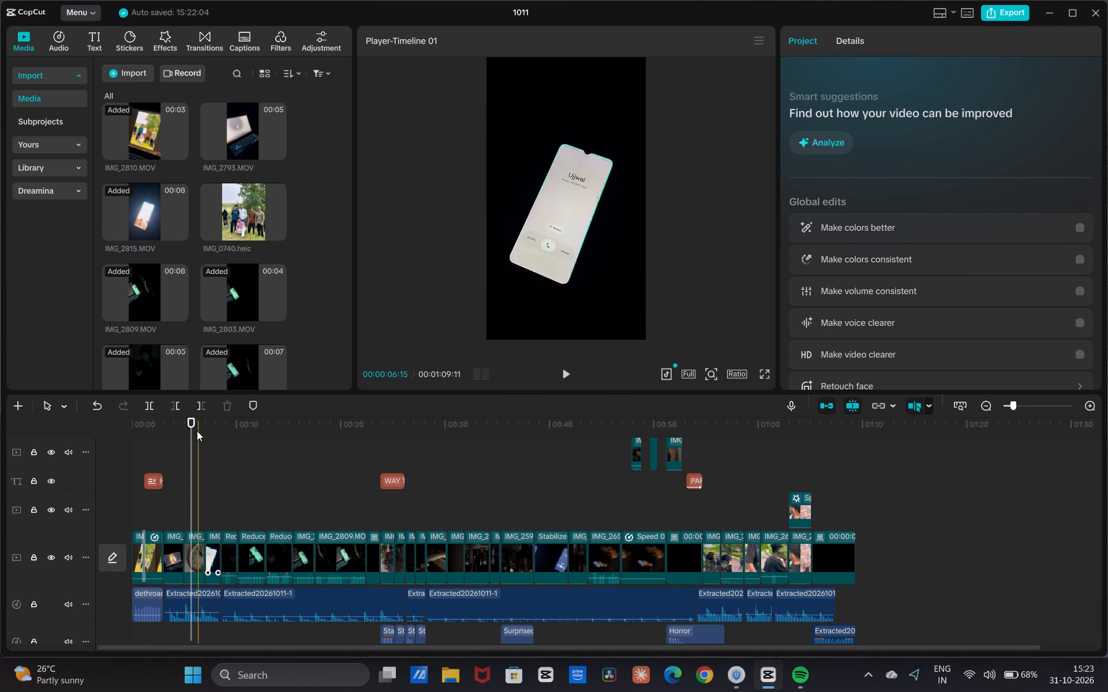
# Add a default text clip at 3 seconds, directly after the opening title on the same text track.
pyautogui.click(188, 432)
pyautogui.moveTo(184, 450); pyautogui.dragTo(159, 482)
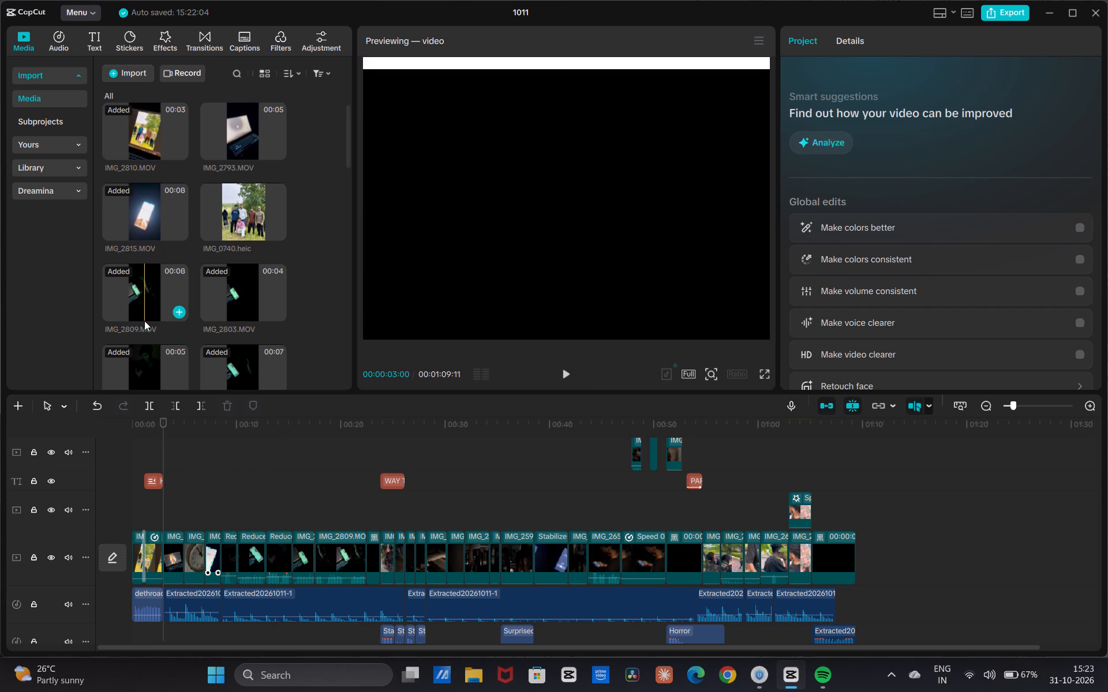
pyautogui.click(42, 168)
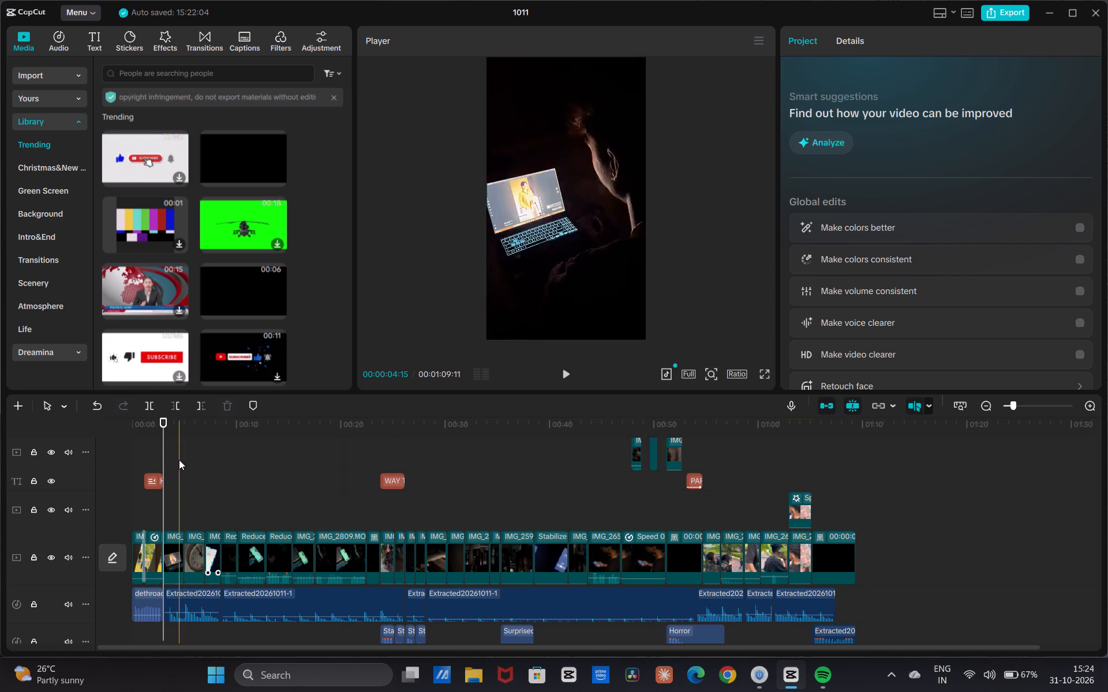
pyautogui.click(104, 41)
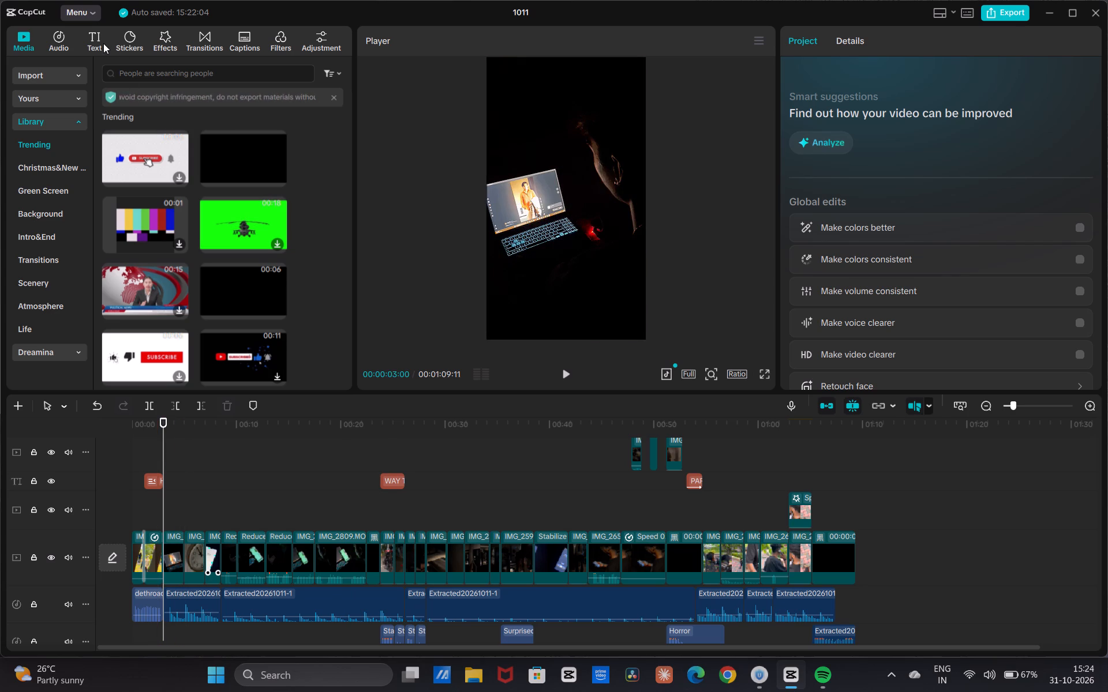
pyautogui.click(93, 43)
pyautogui.moveTo(133, 104); pyautogui.dragTo(197, 446)
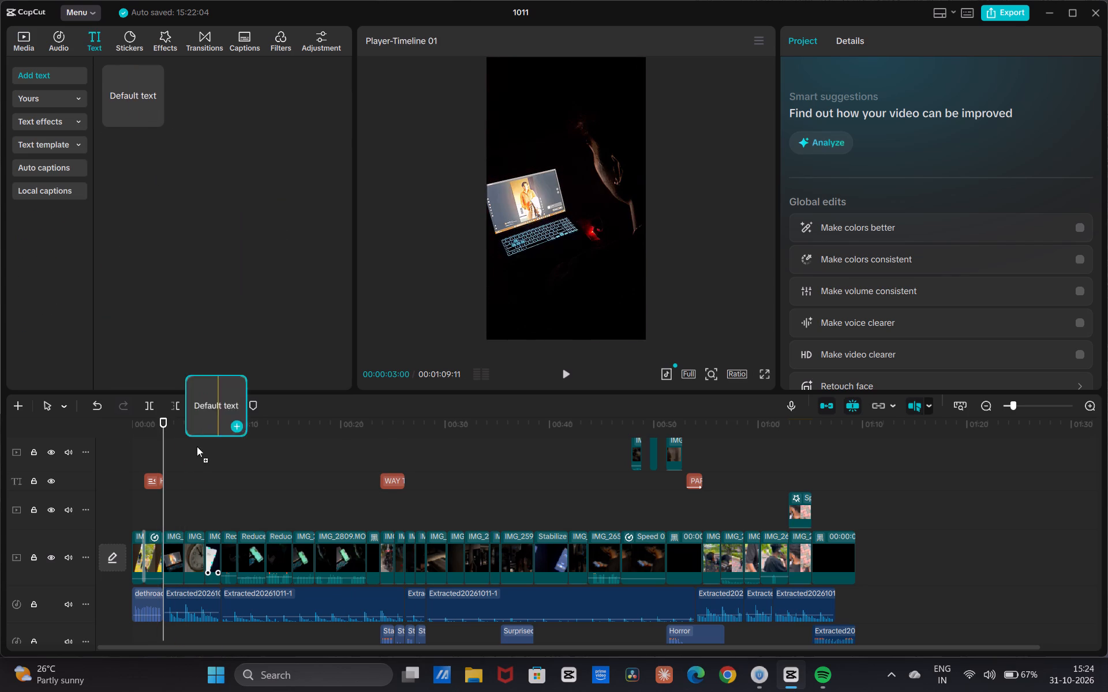
pyautogui.moveTo(197, 446); pyautogui.dragTo(163, 483)
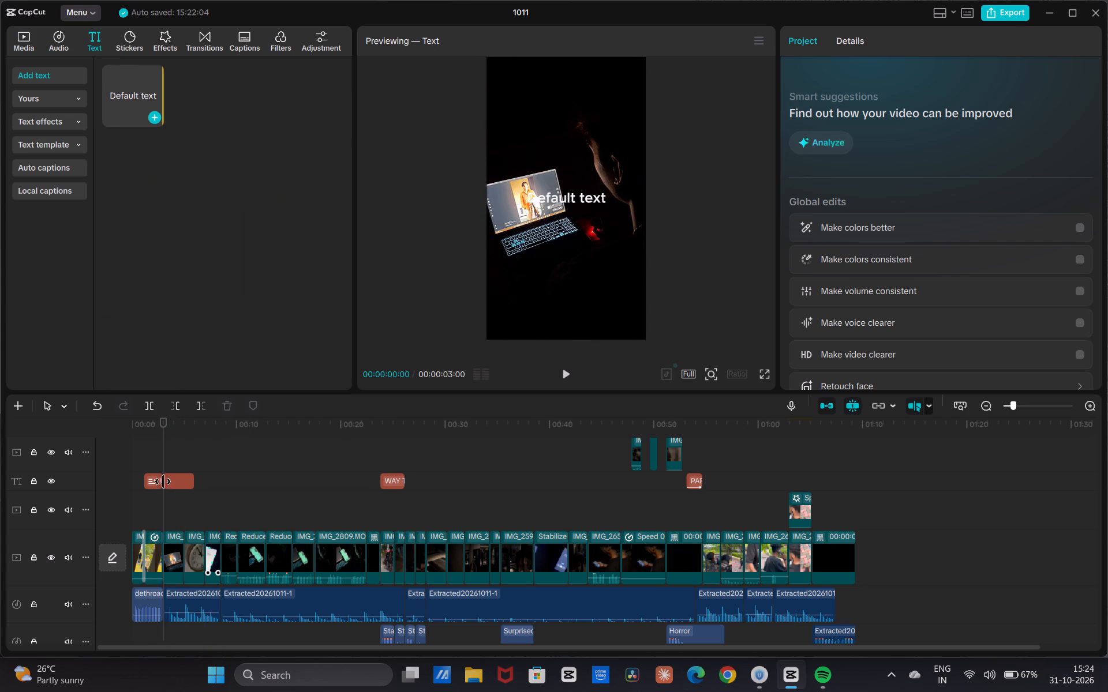
pyautogui.click(169, 480)
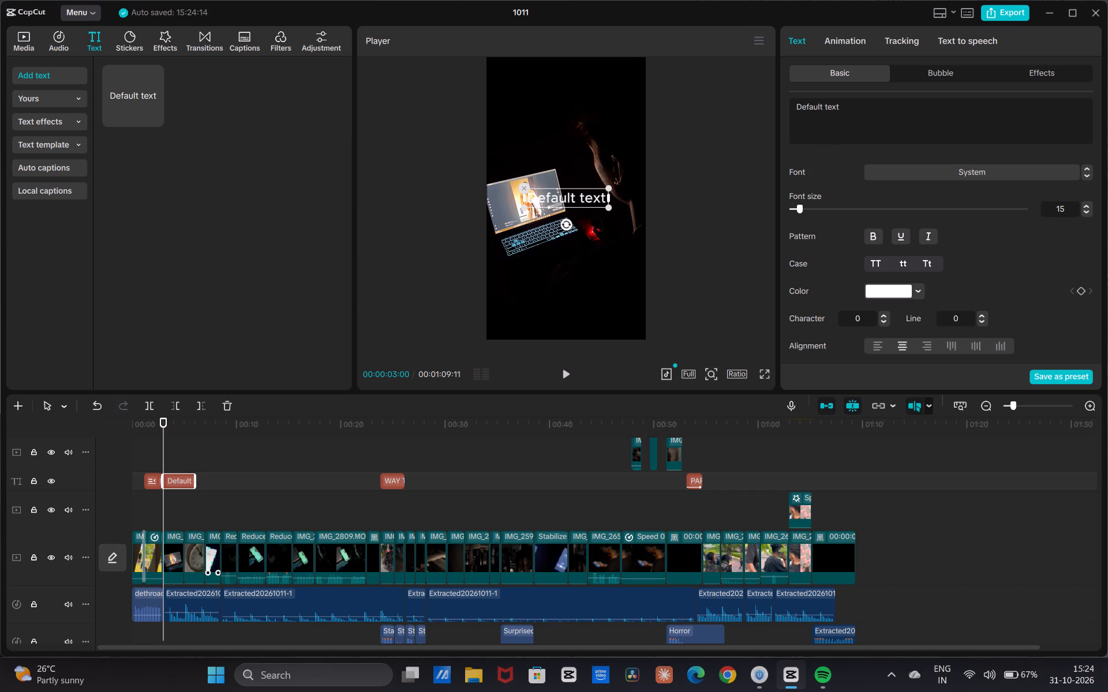
# Replace the new clip's placeholder text with "Abhinav ka" on the first line and "kamra" on the second.
pyautogui.click(878, 125)
pyautogui.press('\\')
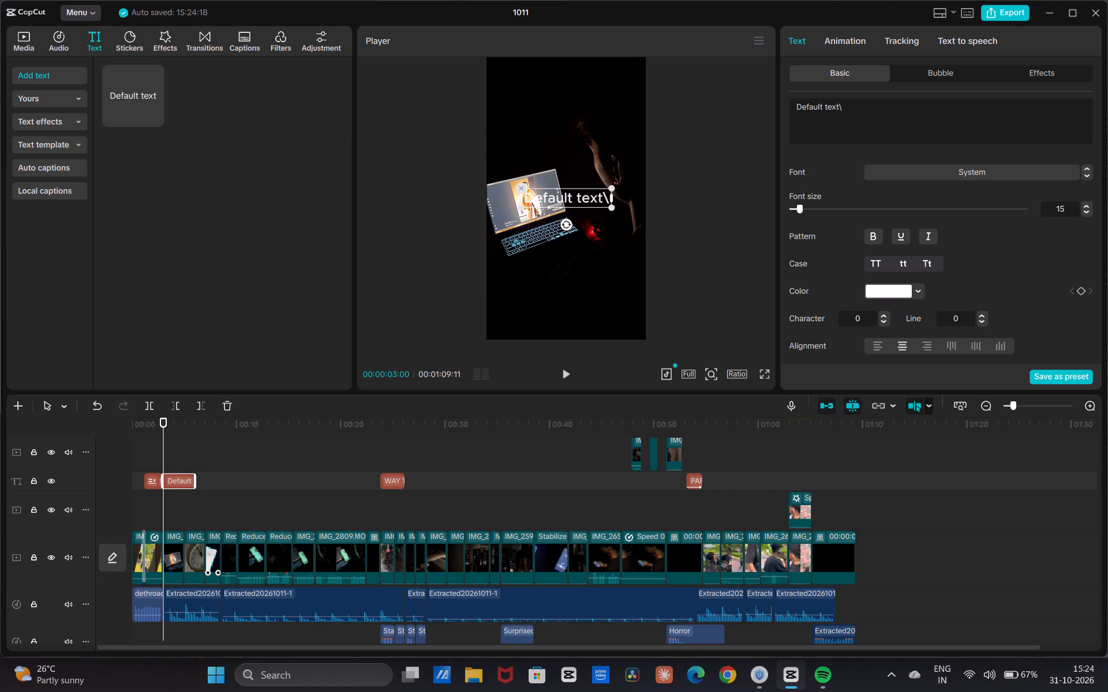
pyautogui.press('BackSpace')
pyautogui.press('BackSpace')
pyautogui.press('BackSpace')
pyautogui.press('BackSpace')
pyautogui.press('BackSpace')
pyautogui.press('BackSpace')
pyautogui.press('BackSpace')
pyautogui.press('BackSpace')
pyautogui.press('BackSpace')
pyautogui.press('BackSpace')
pyautogui.press('BackSpace')
pyautogui.press('BackSpace')
pyautogui.press('BackSpace')
pyautogui.press('BackSpace')
pyautogui.press('BackSpace')
pyautogui.press('BackSpace')
pyautogui.press('BackSpace')
pyautogui.press('BackSpace')
pyautogui.press('BackSpace')
pyautogui.press('BackSpace')
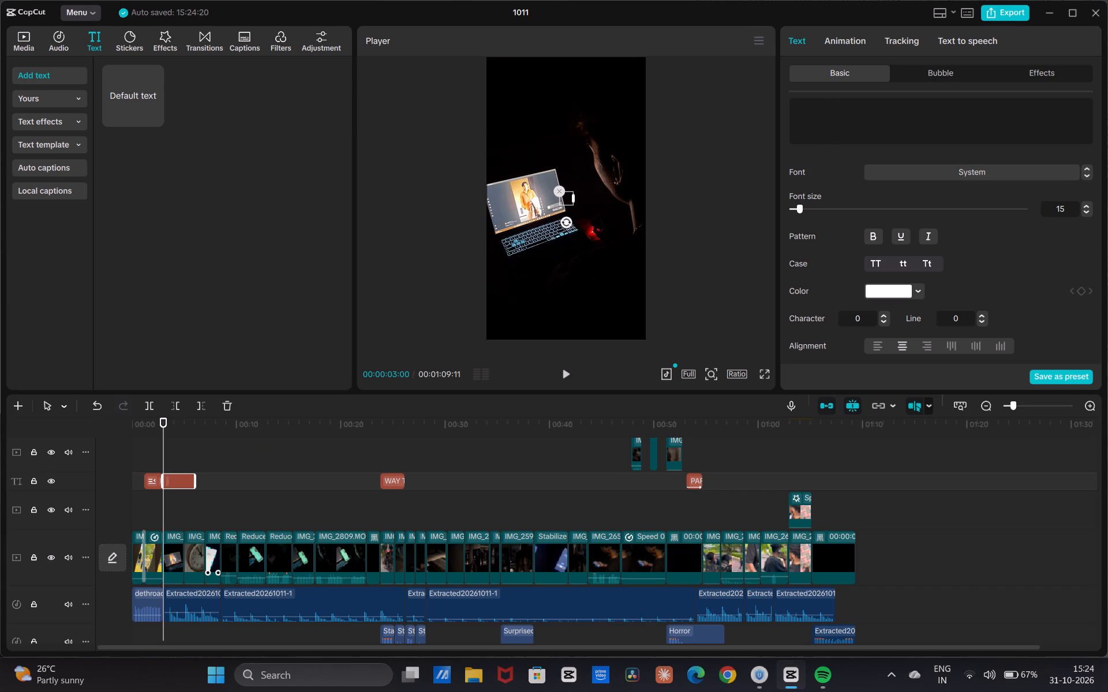
pyautogui.press('a')
pyautogui.press('b')
pyautogui.write('hinav')
pyautogui.press('space')
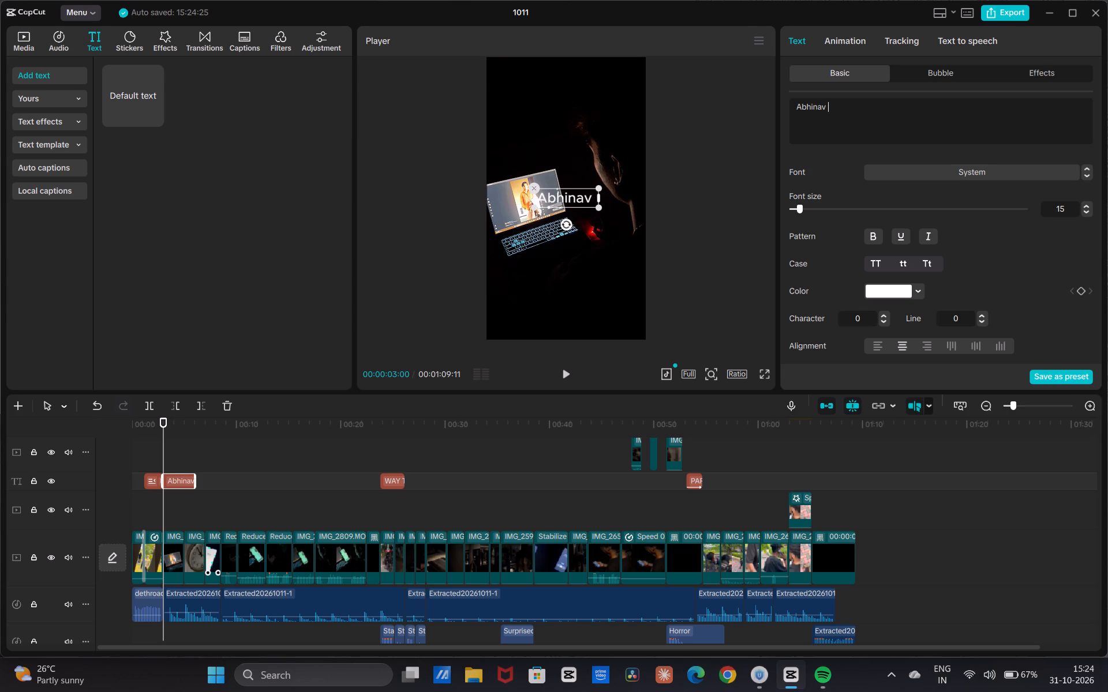
pyautogui.write('ka')
pyautogui.press('Return')
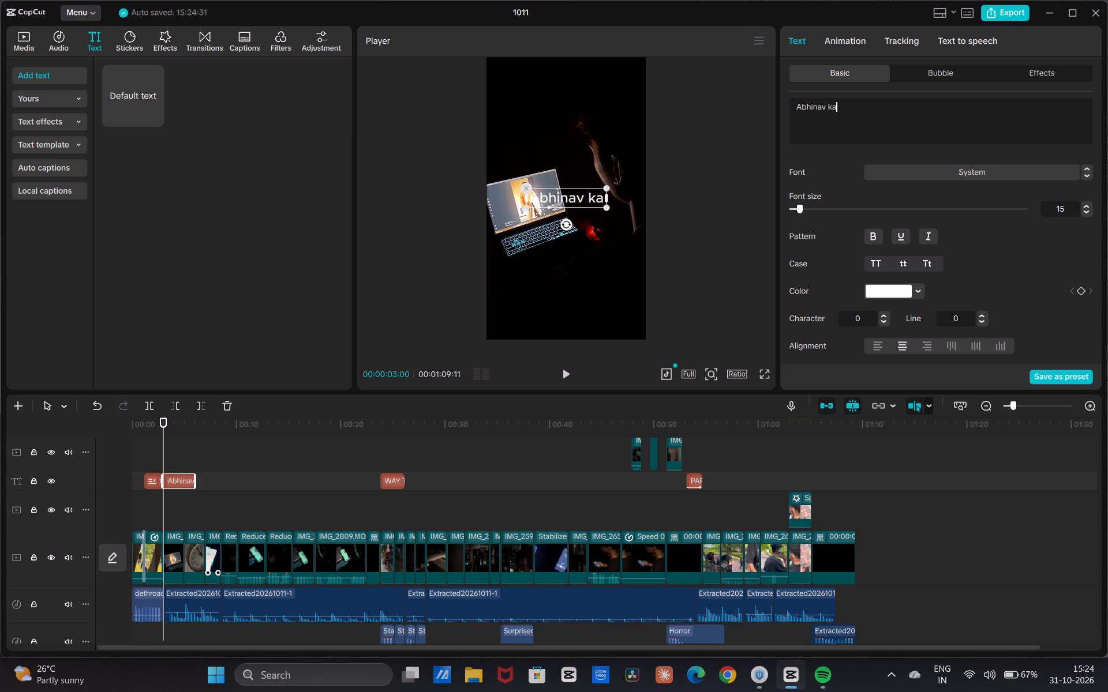
pyautogui.write('kamra')
pyautogui.press('space')
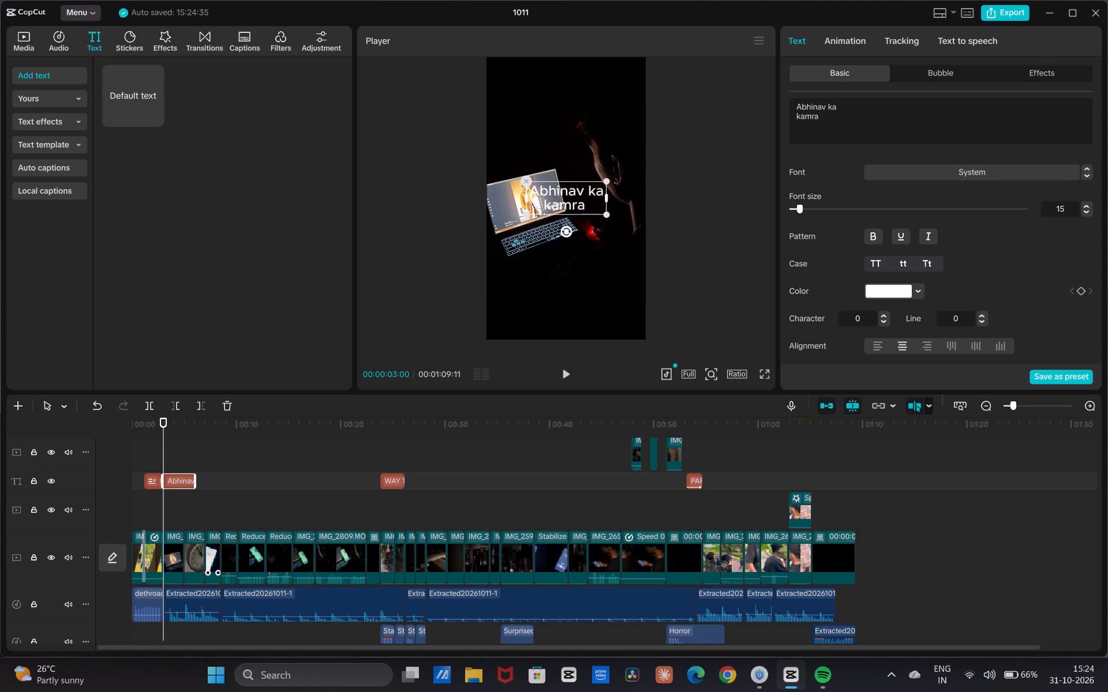
pyautogui.press('BackSpace')
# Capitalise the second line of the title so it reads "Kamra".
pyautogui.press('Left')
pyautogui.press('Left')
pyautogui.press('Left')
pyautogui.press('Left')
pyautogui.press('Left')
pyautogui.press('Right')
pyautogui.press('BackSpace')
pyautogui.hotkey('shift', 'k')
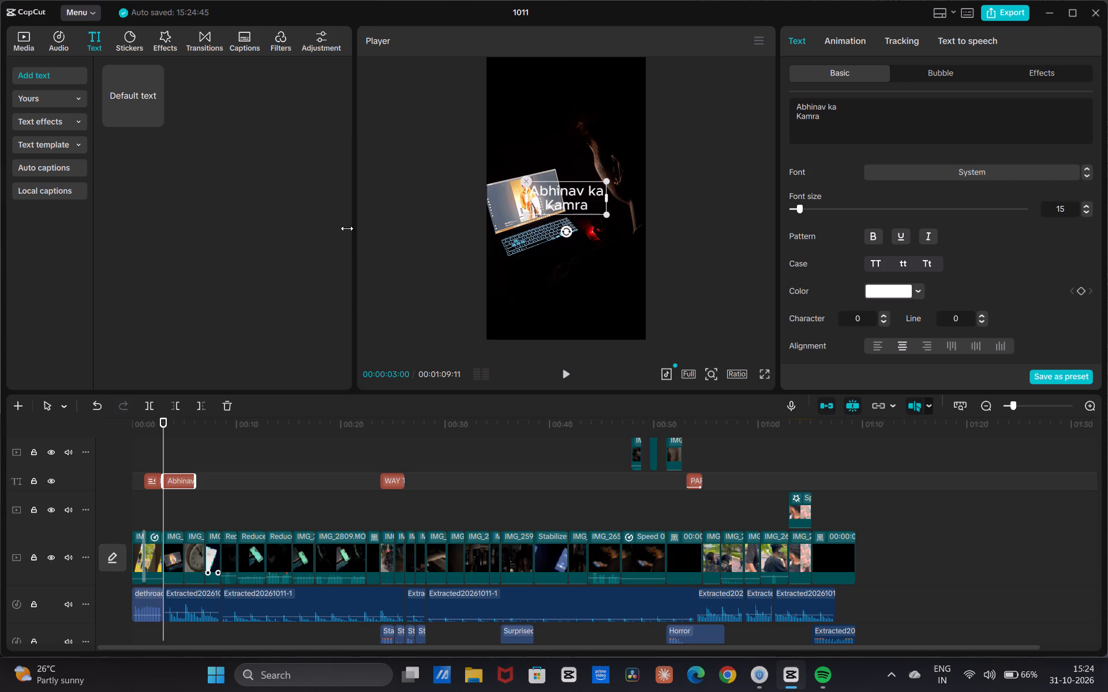
# Move the title up to the top of the video frame, centred horizontally above the laptop.
pyautogui.moveTo(562, 204); pyautogui.dragTo(564, 112)
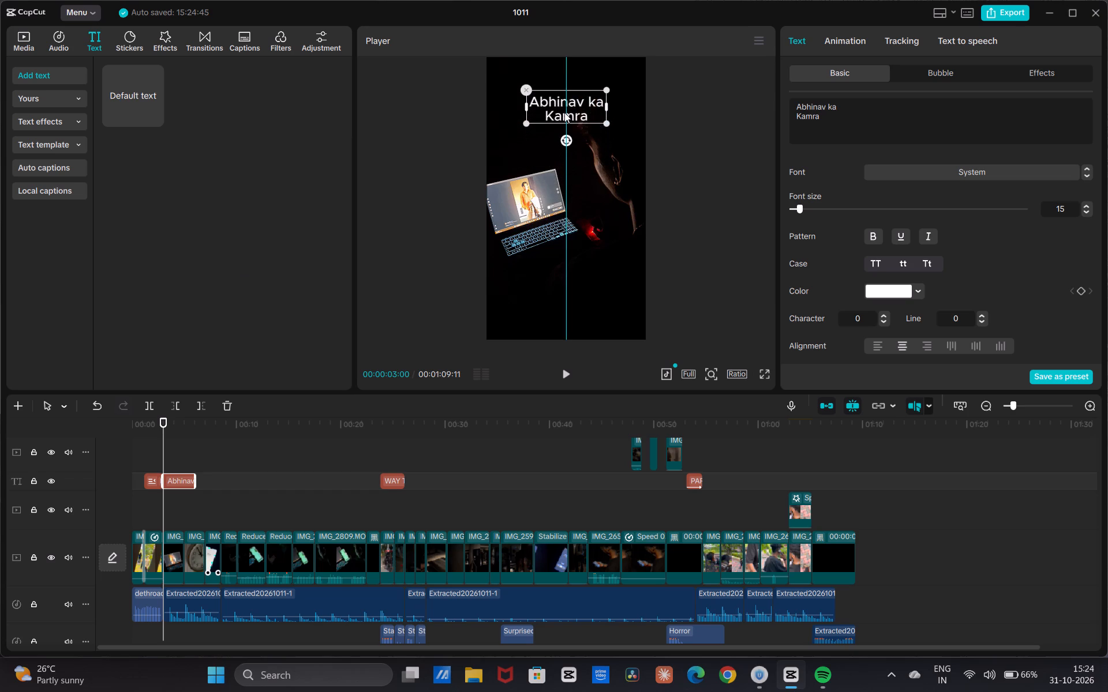
pyautogui.moveTo(564, 112); pyautogui.dragTo(563, 95)
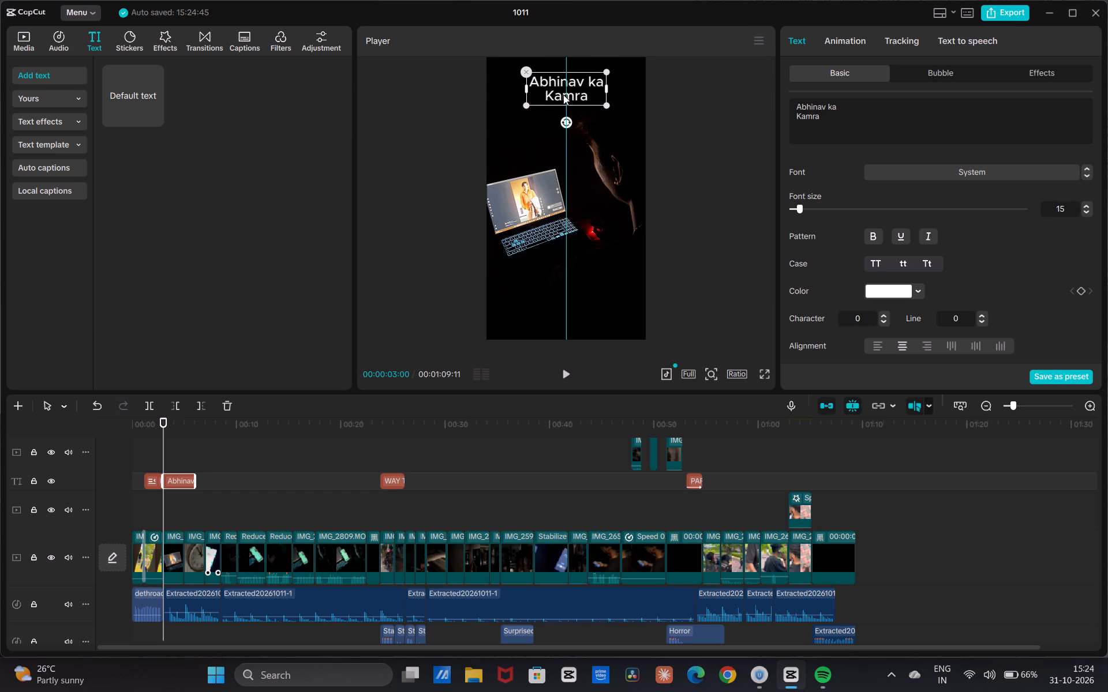
# Change the title's font to the bold エムプラスツー-EB.
pyautogui.click(1085, 175)
pyautogui.click(1085, 175)
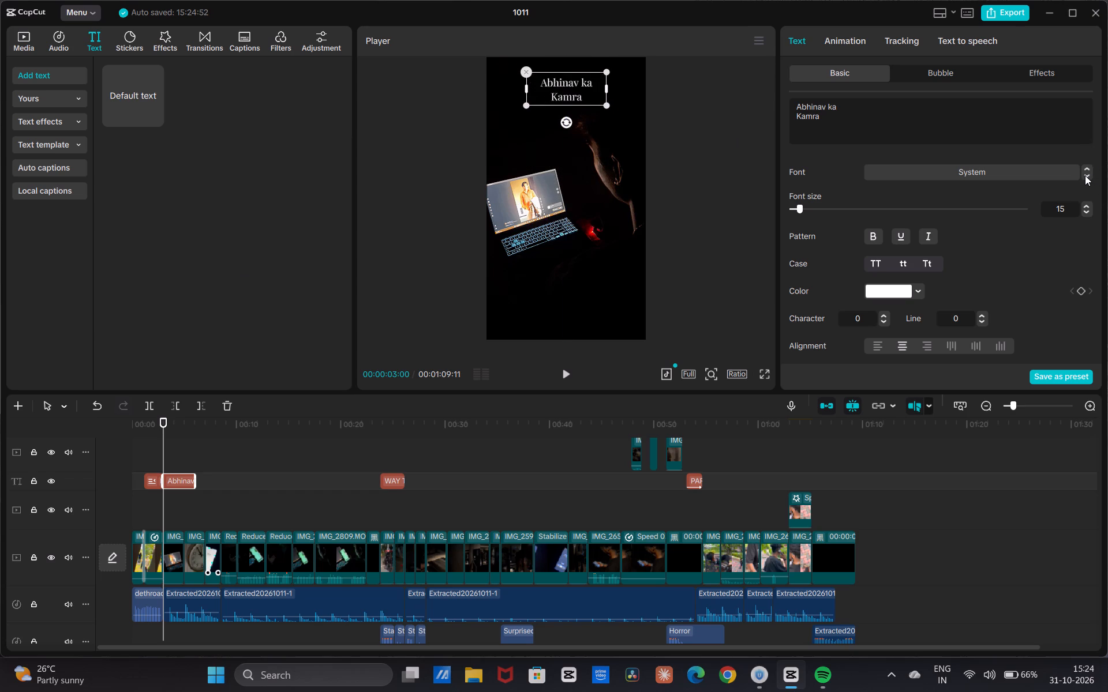
pyautogui.click(1085, 175)
pyautogui.click(1085, 175)
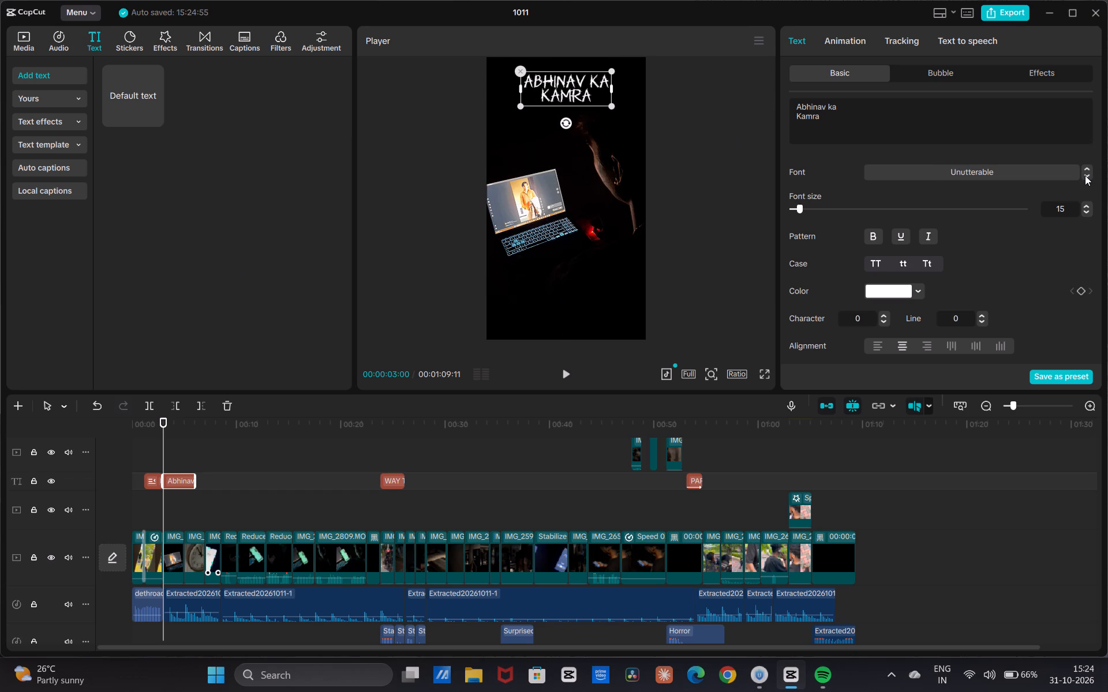
# Join the title's two lines into a single line reading "Abhinav ka Kamra".
pyautogui.click(795, 122)
pyautogui.click(795, 122)
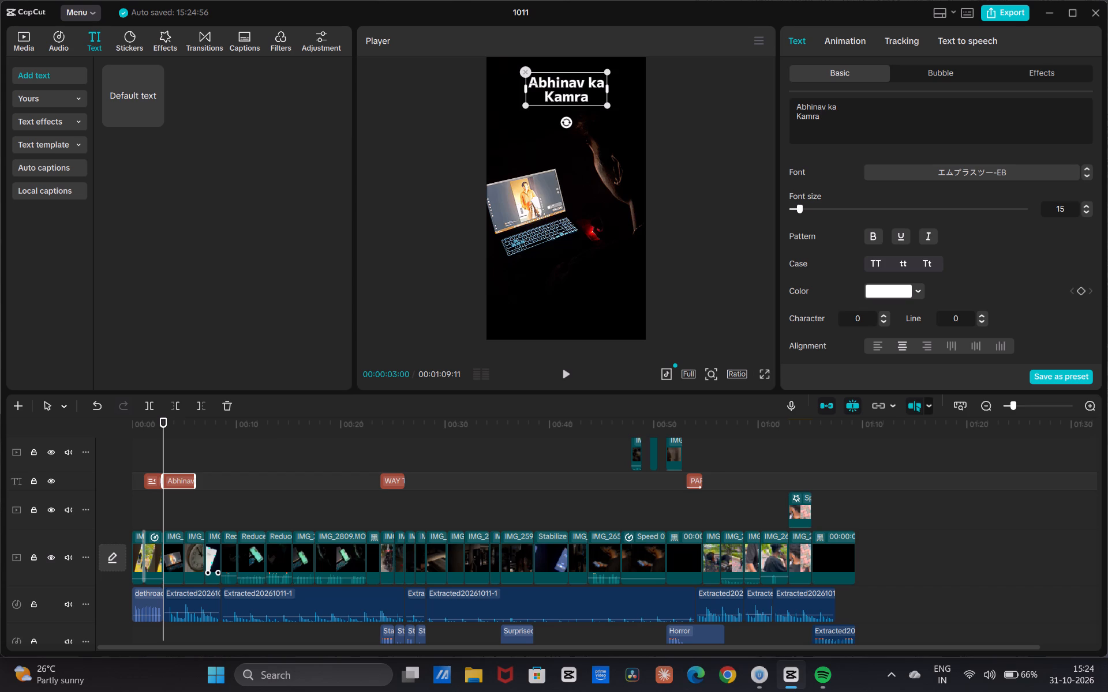
pyautogui.press('Left')
pyautogui.press('Left')
pyautogui.press('Left')
pyautogui.press('Left')
pyautogui.press('Left')
pyautogui.press('Left')
pyautogui.press('Left')
pyautogui.press('Left')
pyautogui.press('Left')
pyautogui.press('Left')
pyautogui.press('Left')
pyautogui.press('Left')
pyautogui.press('Left')
pyautogui.press('Left')
pyautogui.press('Left')
pyautogui.press('Left')
pyautogui.press('Left')
pyautogui.press('Left')
pyautogui.press('Left')
pyautogui.press('Left')
pyautogui.press('Down')
pyautogui.press('BackSpace')
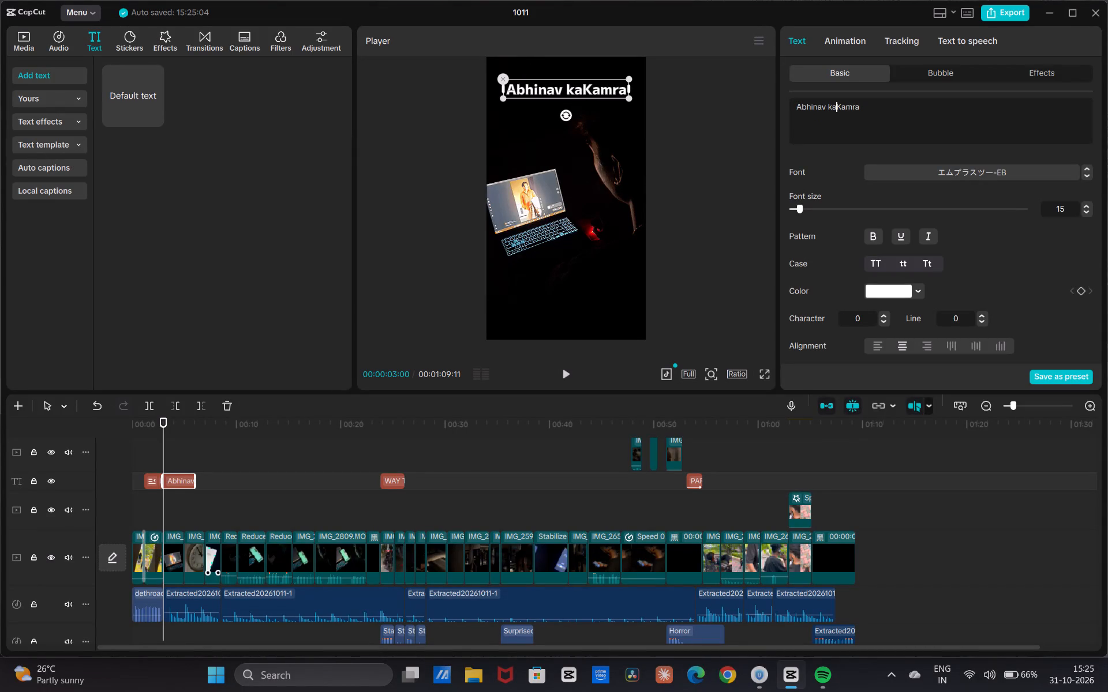
pyautogui.press('space')
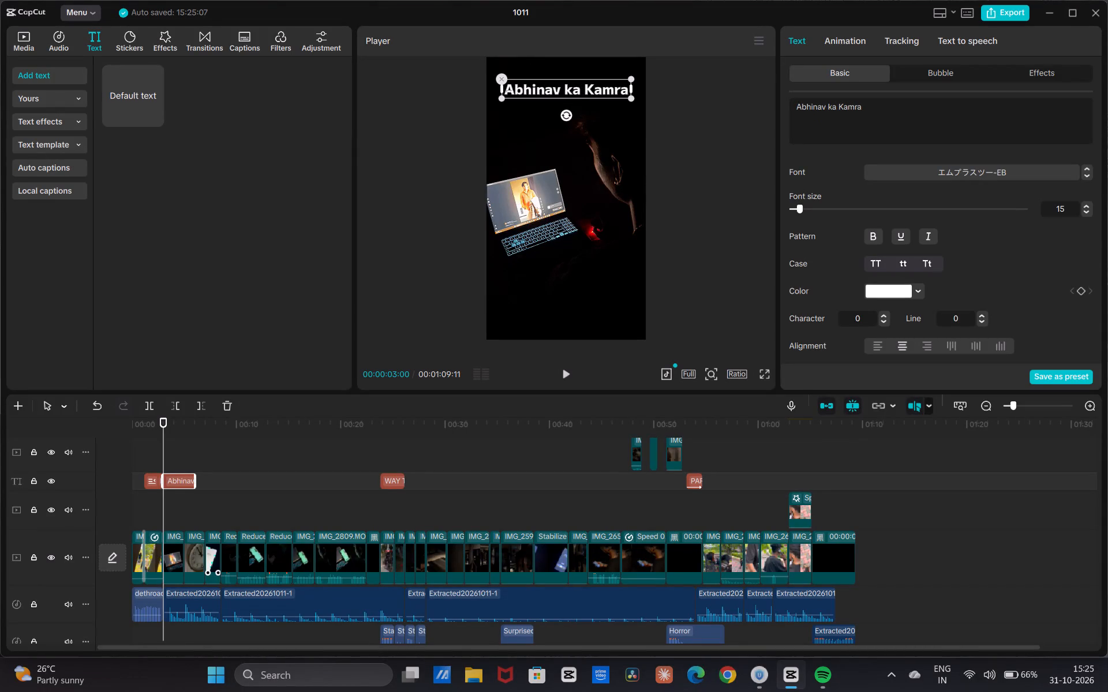
# Make the title's last word lowercase so it reads "Abhinav ka kamra".
pyautogui.press('Down')
pyautogui.press('Right')
pyautogui.press('BackSpace')
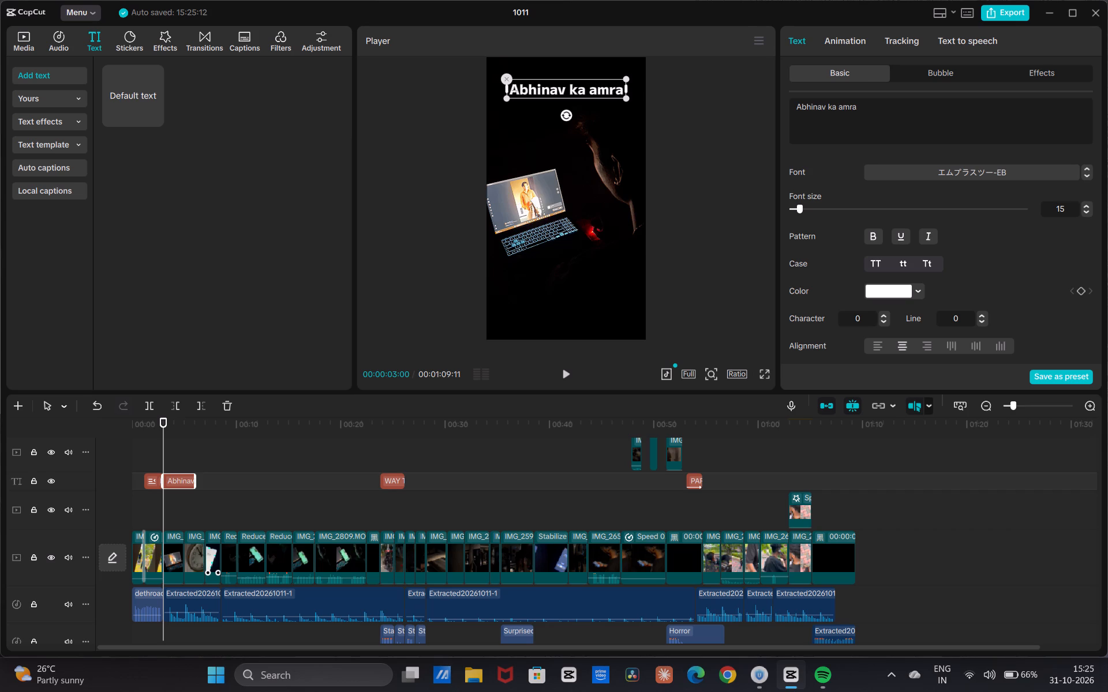
pyautogui.press('k')
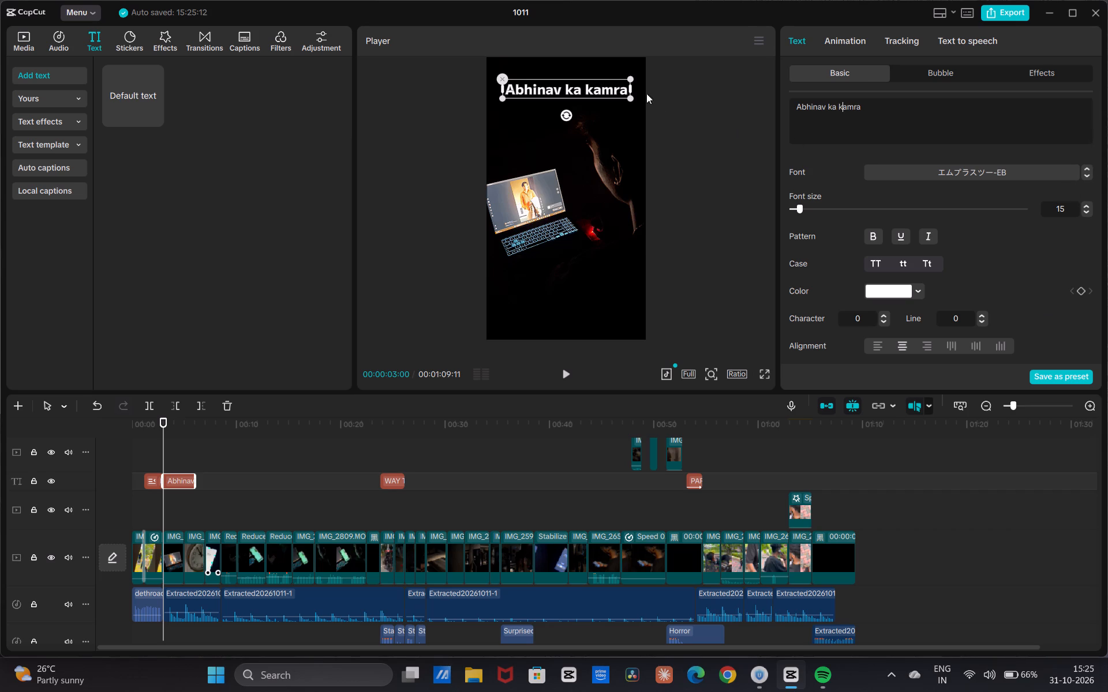
# Scale the title down slightly and keep it centred horizontally near the top of the video frame.
pyautogui.moveTo(630, 99); pyautogui.dragTo(623, 95)
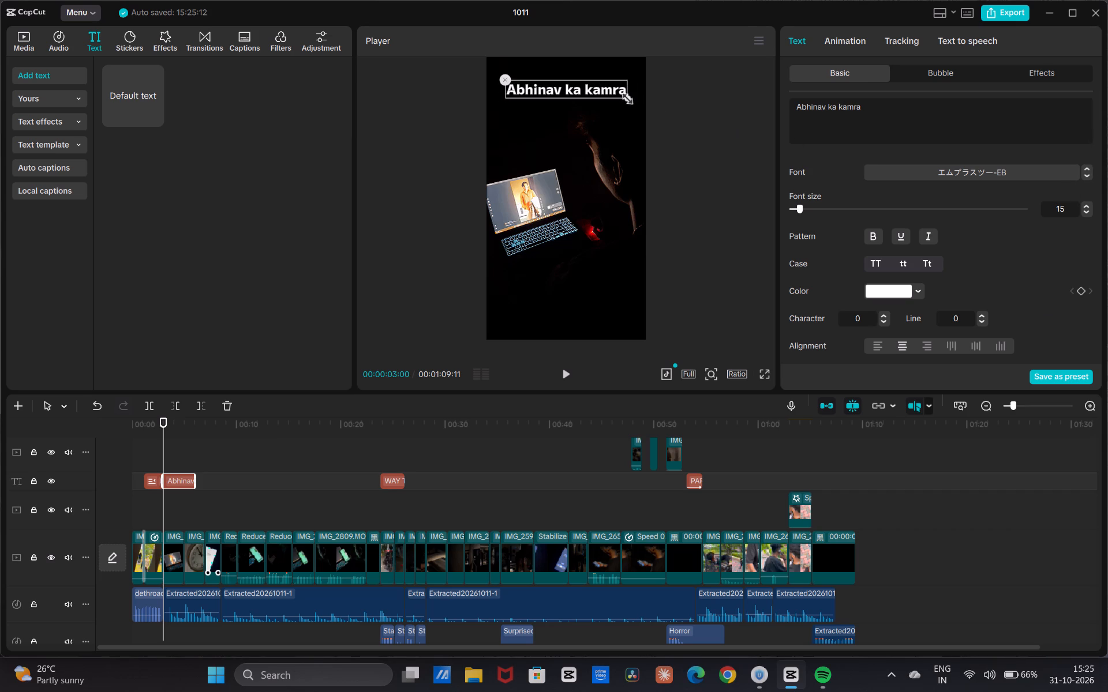
pyautogui.moveTo(623, 95); pyautogui.dragTo(606, 86)
pyautogui.click(560, 89)
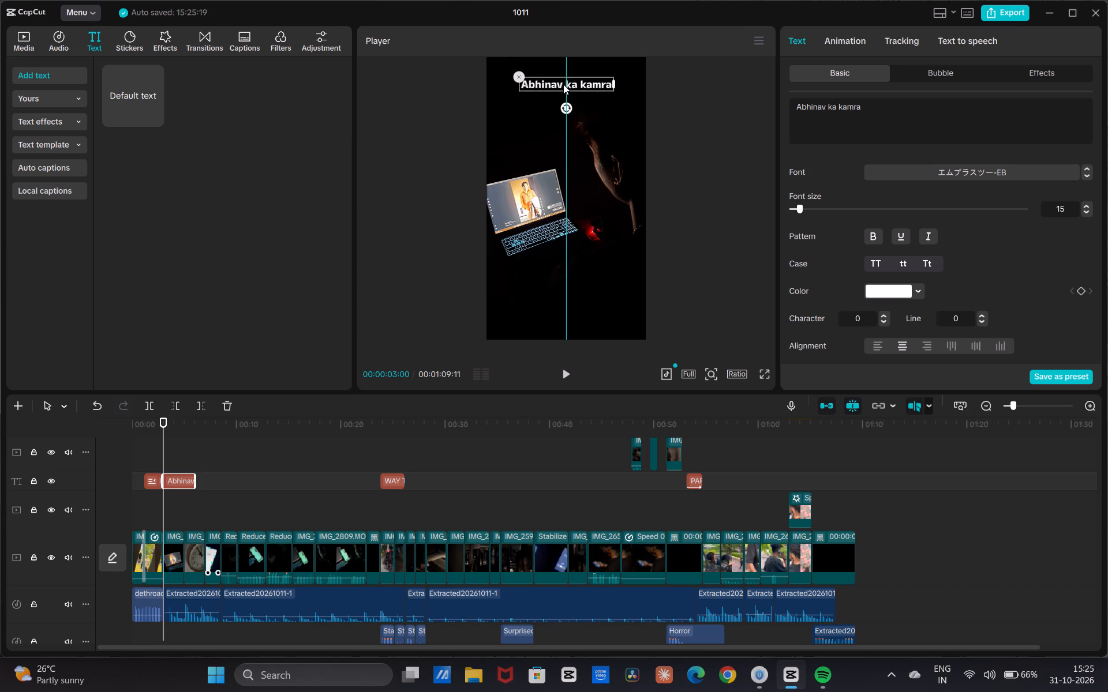
# Find the Type animations and apply the Type 2 entrance animation to the title with a duration of 1.1 s.
pyautogui.click(837, 44)
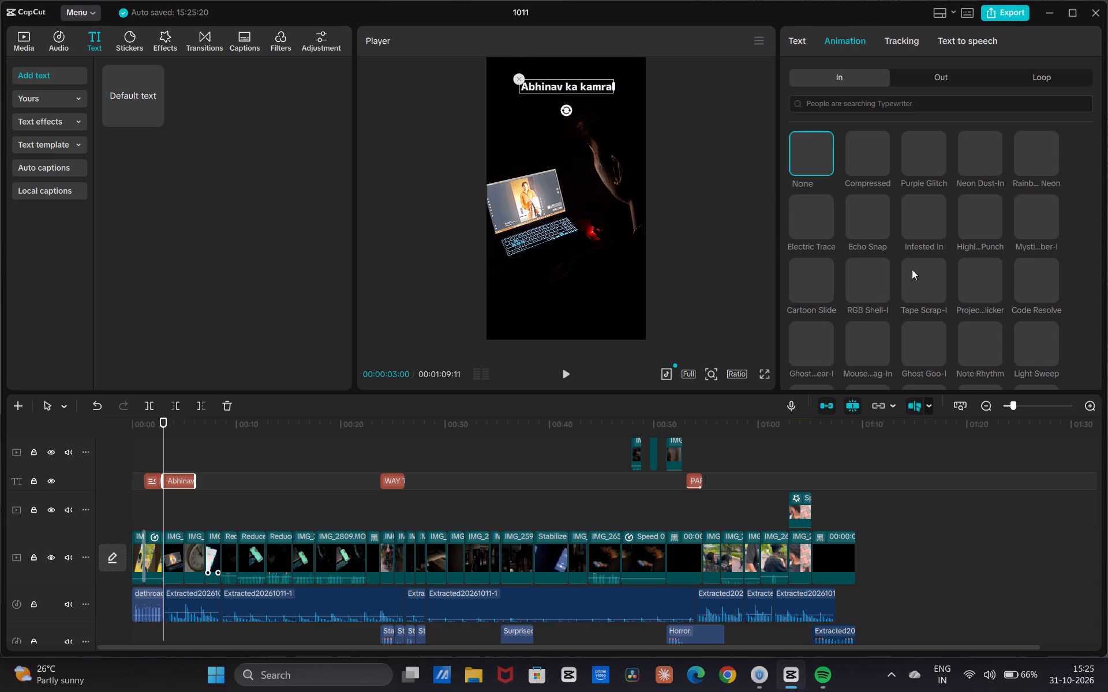
pyautogui.click(817, 108)
pyautogui.click(860, 139)
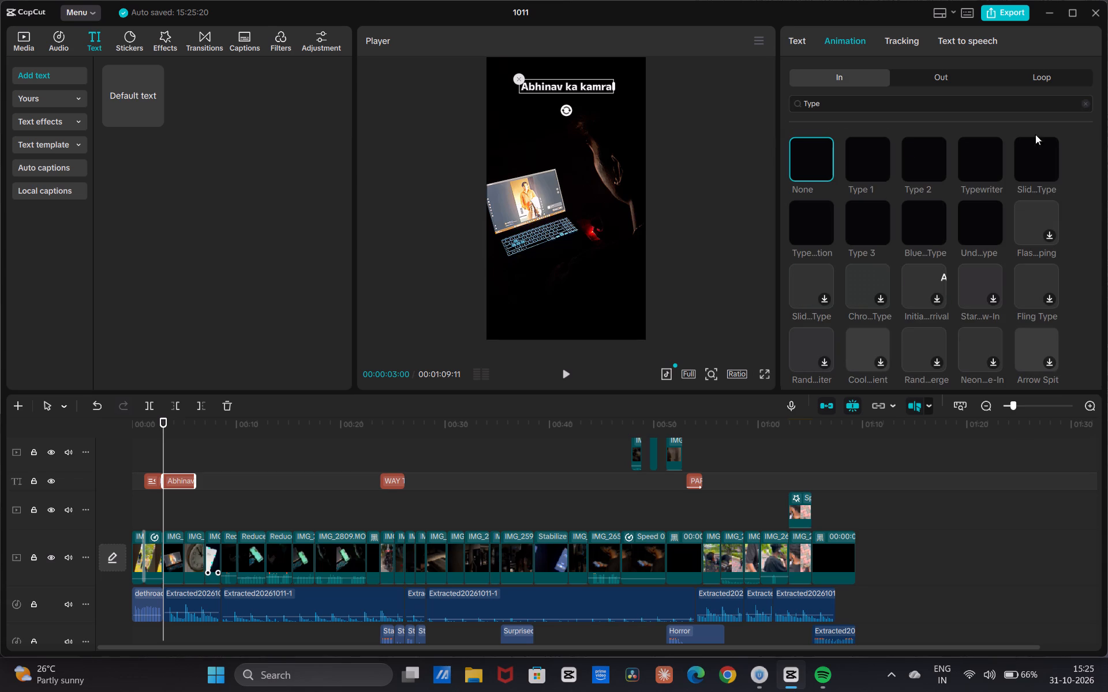
pyautogui.click(926, 160)
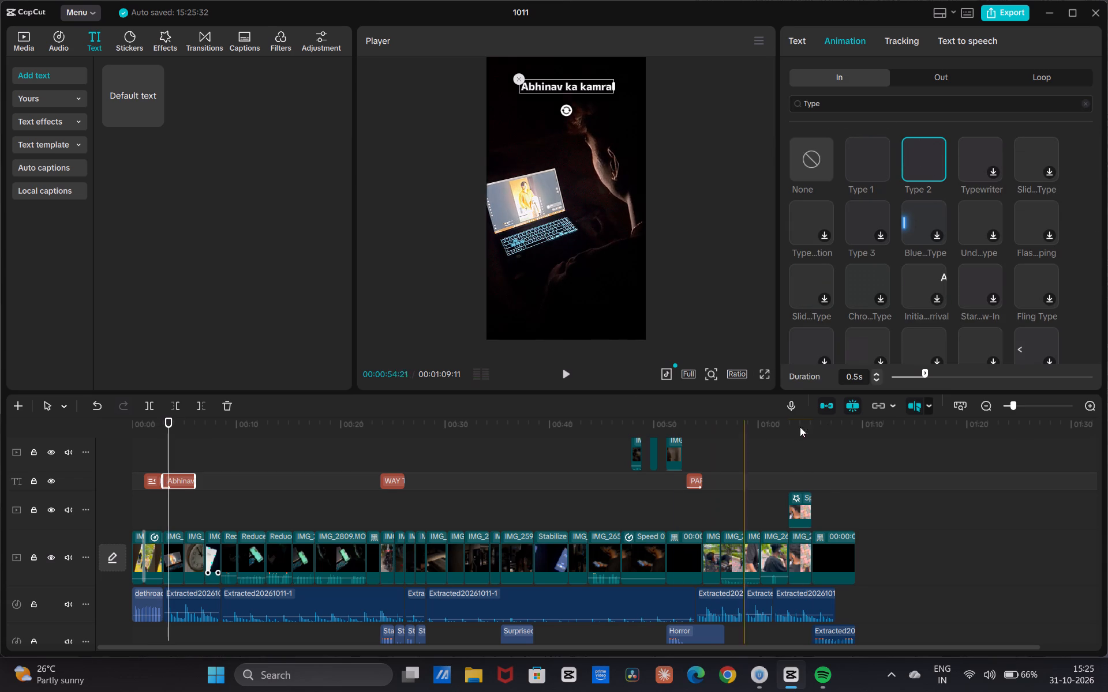
pyautogui.moveTo(918, 377); pyautogui.dragTo(1107, 376)
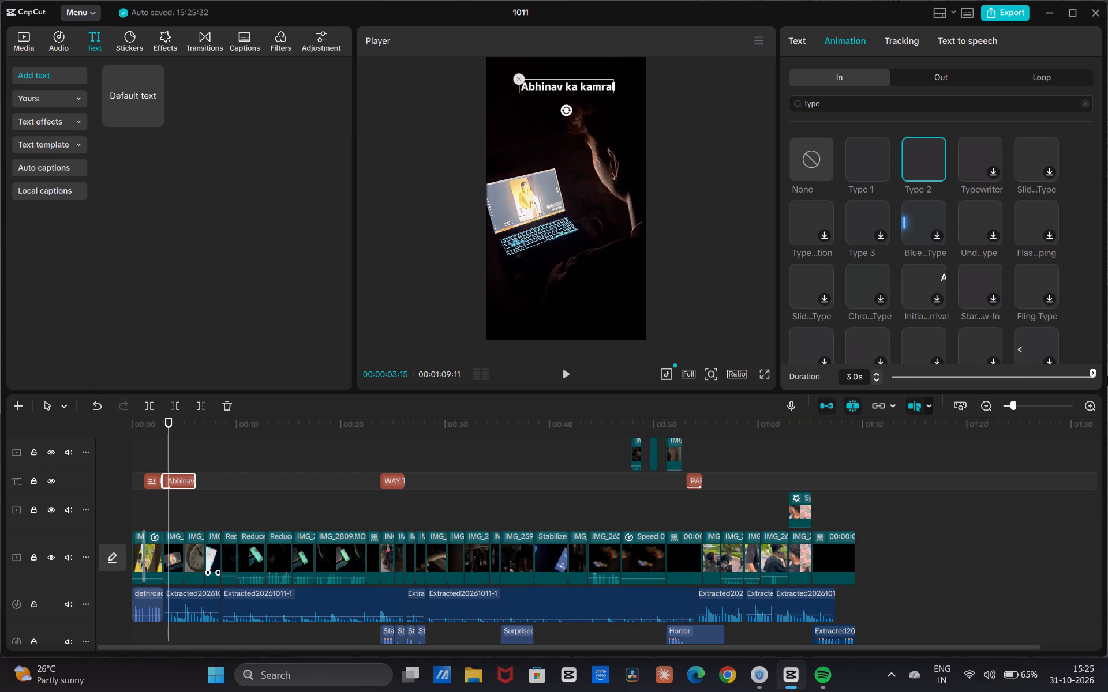
pyautogui.moveTo(1107, 376); pyautogui.dragTo(966, 394)
pyautogui.moveTo(966, 394); pyautogui.dragTo(965, 395)
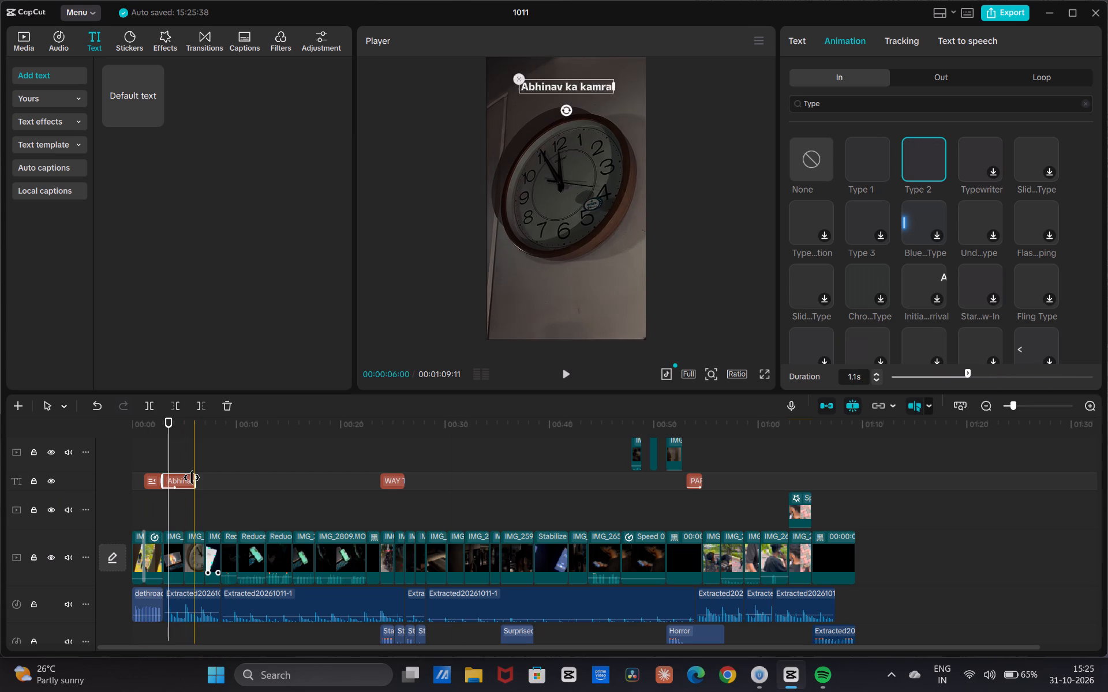
# Shorten the end of the title clip on the timeline so it finishes together with the laptop shot.
pyautogui.moveTo(192, 477); pyautogui.dragTo(183, 485)
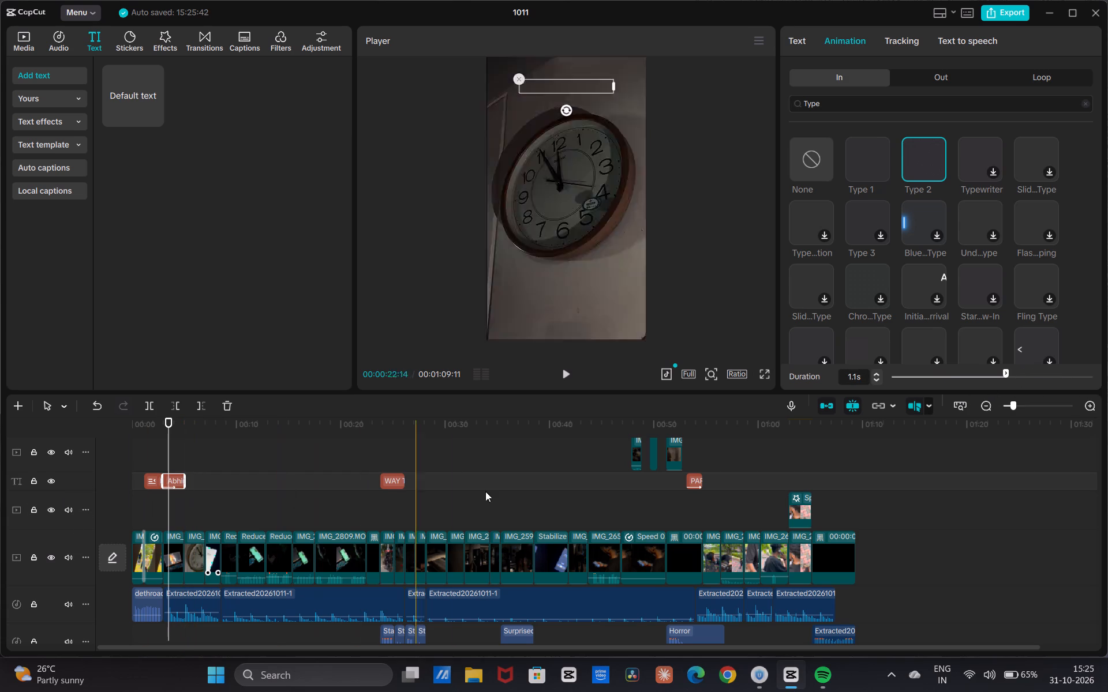
# Set the title's entrance animation duration to 1.0 s and play back the titled section from before the laptop shot.
pyautogui.moveTo(1002, 377); pyautogui.dragTo(988, 377)
pyautogui.moveTo(169, 441); pyautogui.dragTo(163, 445)
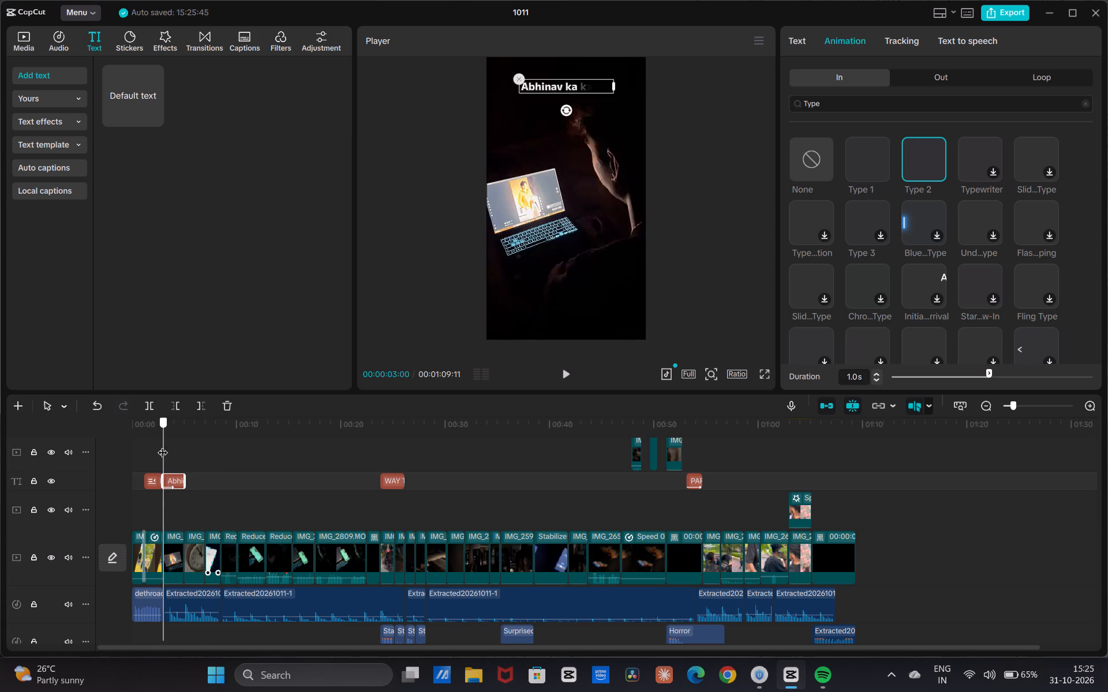
pyautogui.moveTo(163, 445); pyautogui.dragTo(145, 451)
pyautogui.press('space')
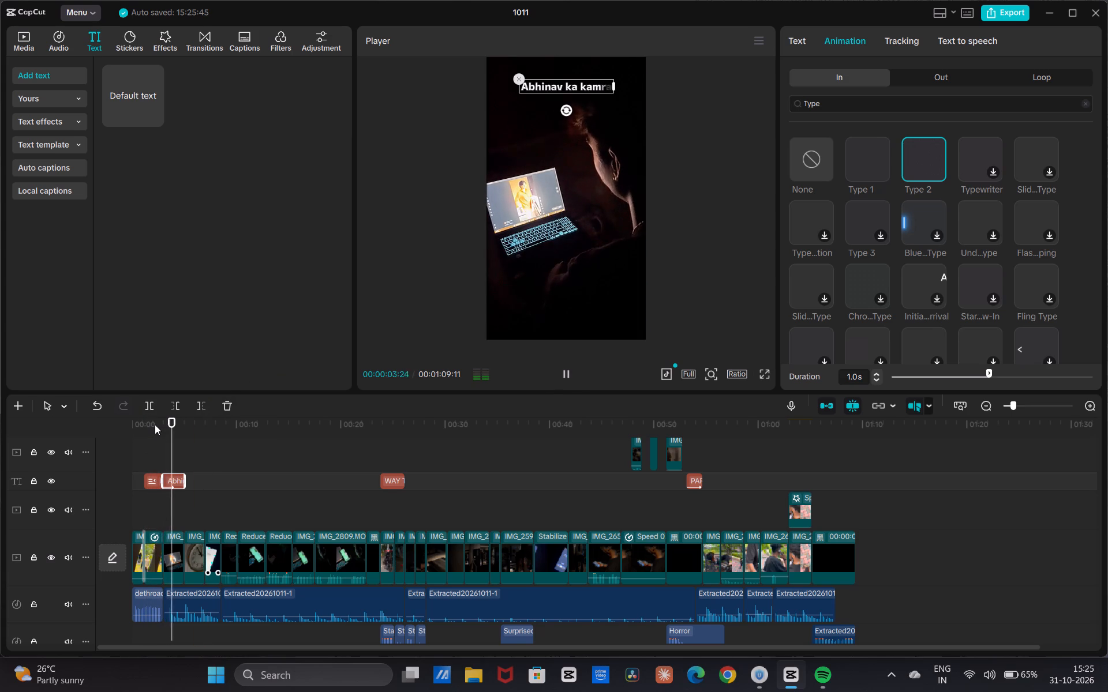
pyautogui.press('space')
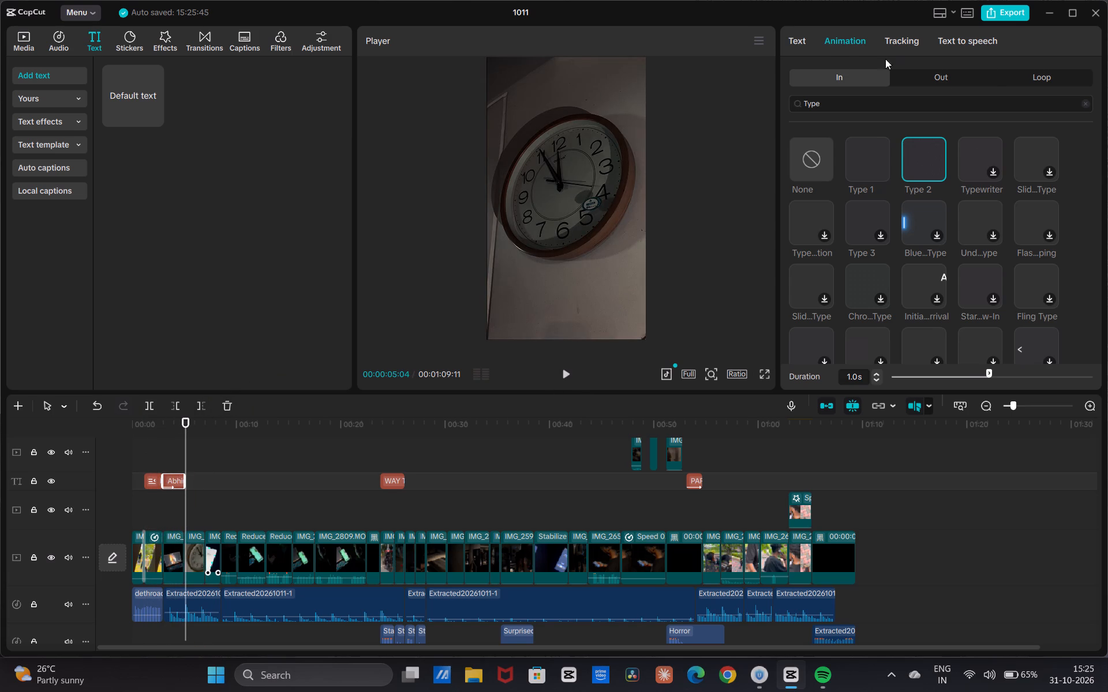
# Browse the available fonts for an alternative style for the title.
pyautogui.click(802, 44)
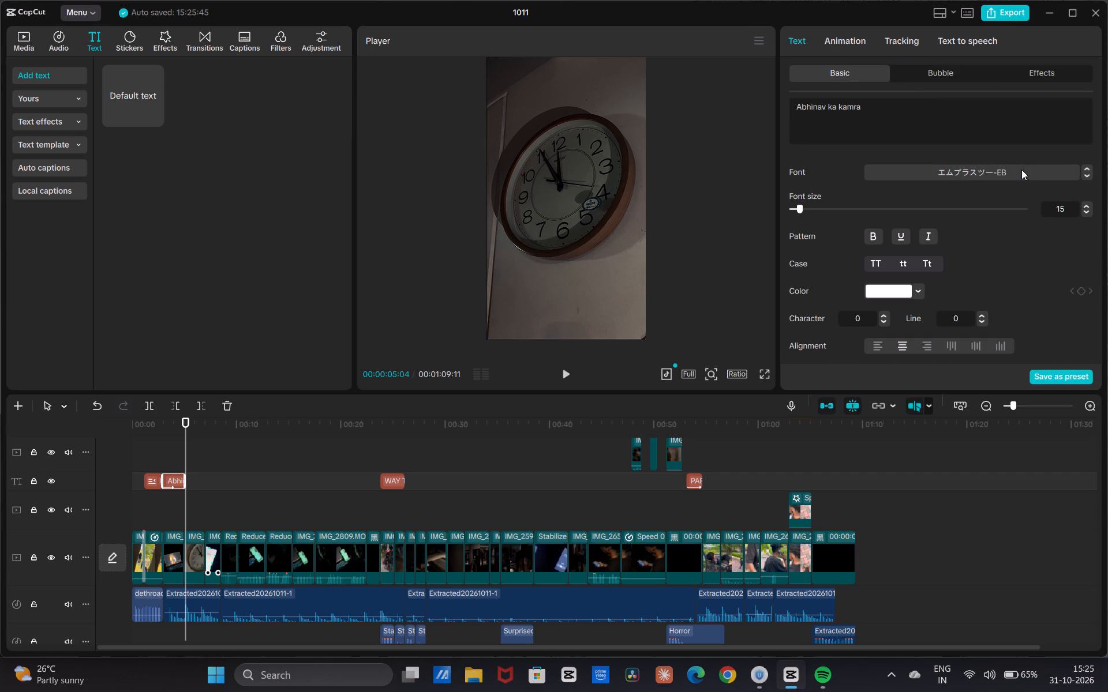
pyautogui.click(1023, 171)
pyautogui.scroll(-15, 978, 350)
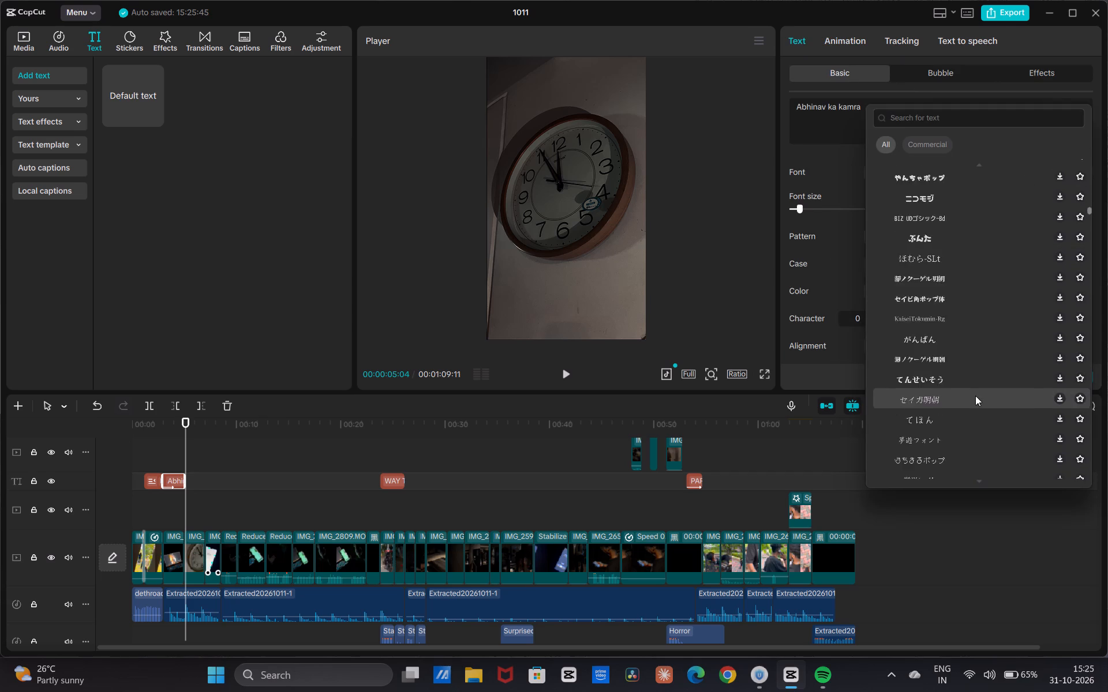
pyautogui.scroll(-20, 975, 396)
pyautogui.scroll(-20, 975, 396)
pyautogui.scroll(-7, 975, 396)
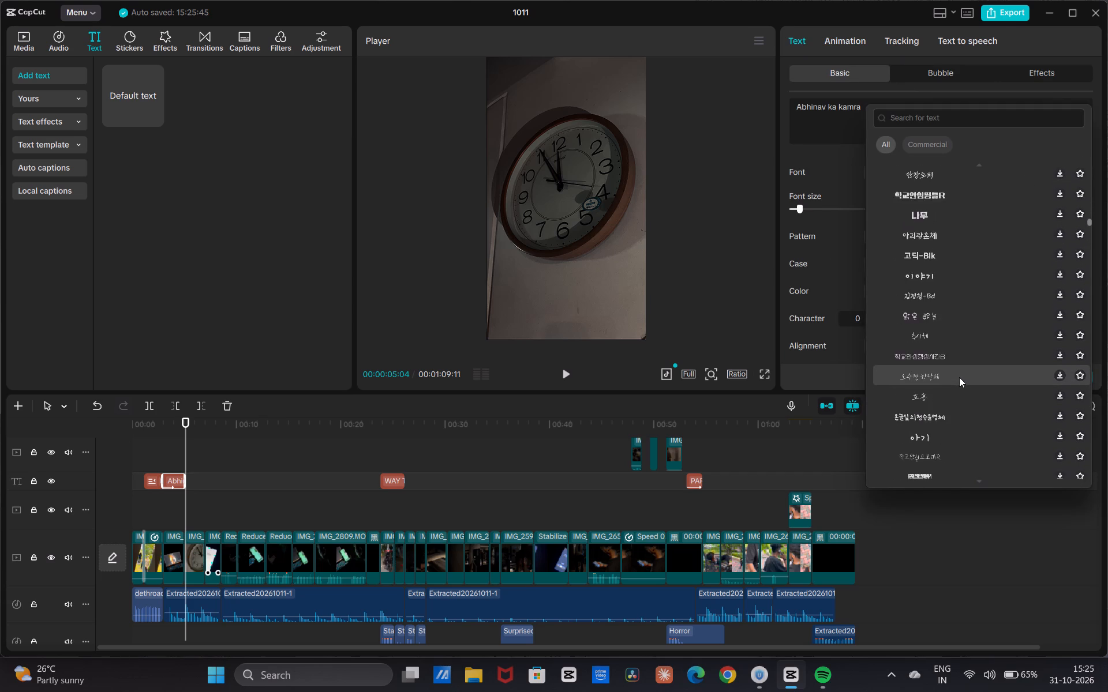
pyautogui.scroll(-20, 959, 377)
pyautogui.scroll(-16, 959, 377)
pyautogui.scroll(7, 986, 269)
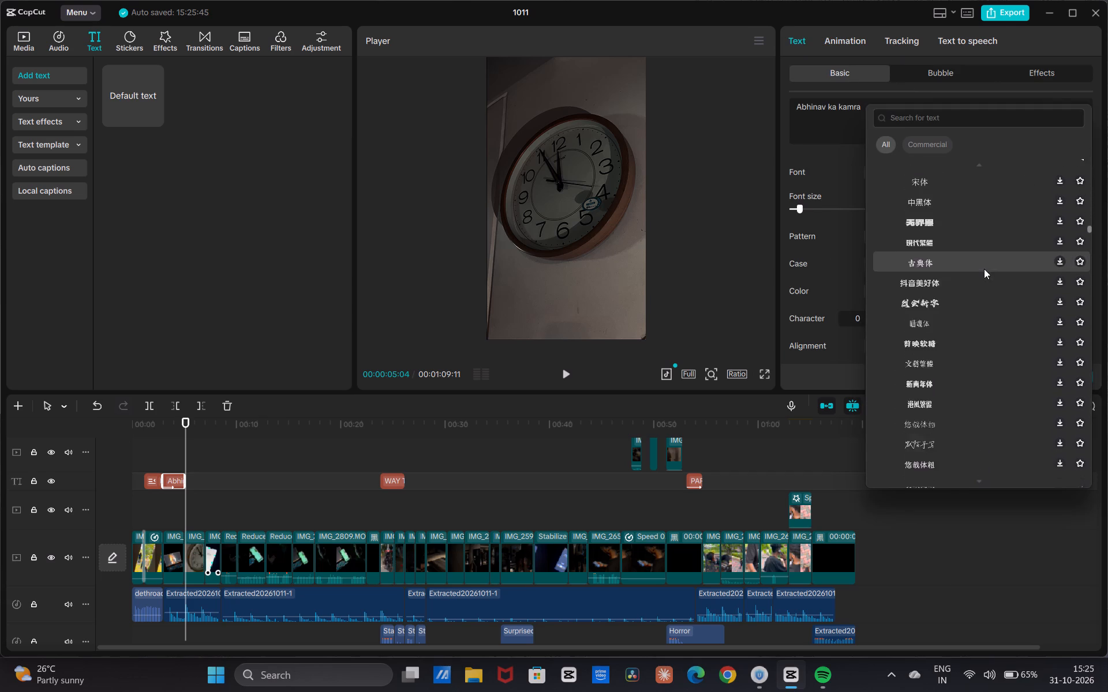
pyautogui.scroll(20, 984, 269)
pyautogui.scroll(20, 984, 269)
pyautogui.scroll(4, 984, 269)
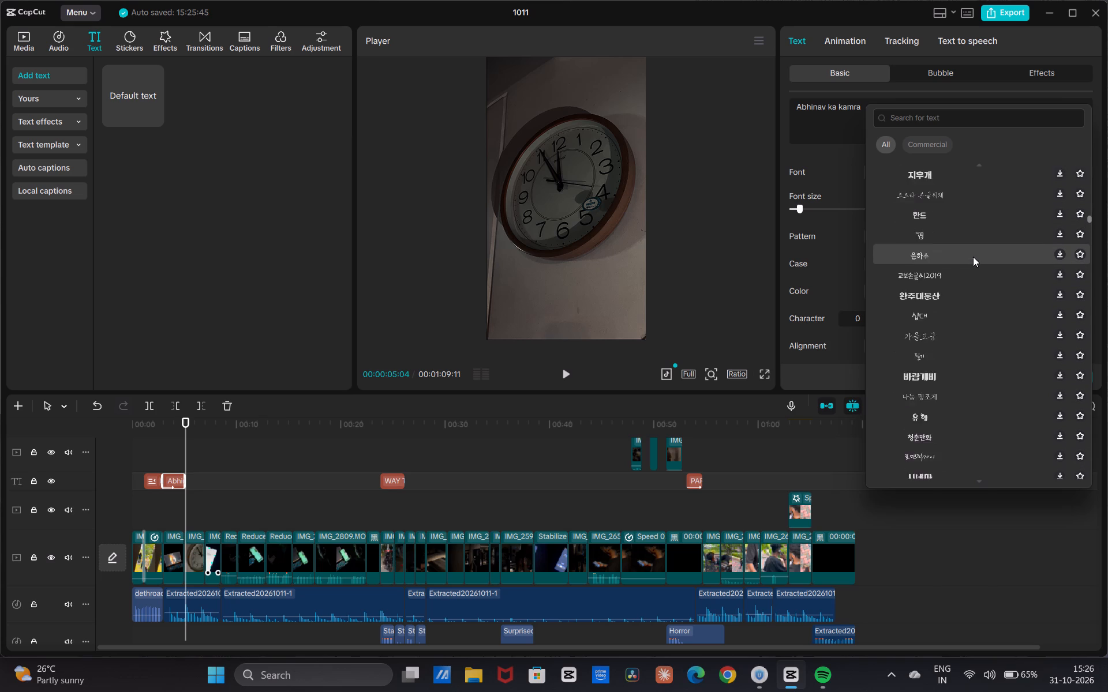
pyautogui.scroll(20, 973, 257)
pyautogui.scroll(20, 973, 257)
pyautogui.scroll(4, 973, 257)
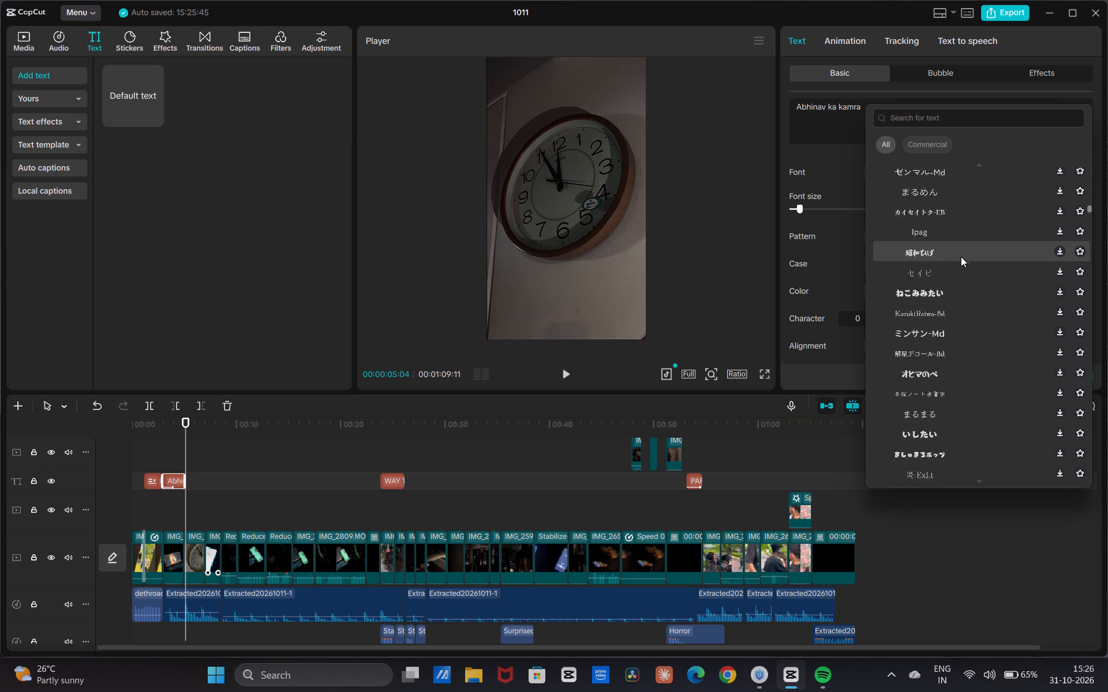
pyautogui.scroll(20, 961, 257)
pyautogui.scroll(16, 961, 257)
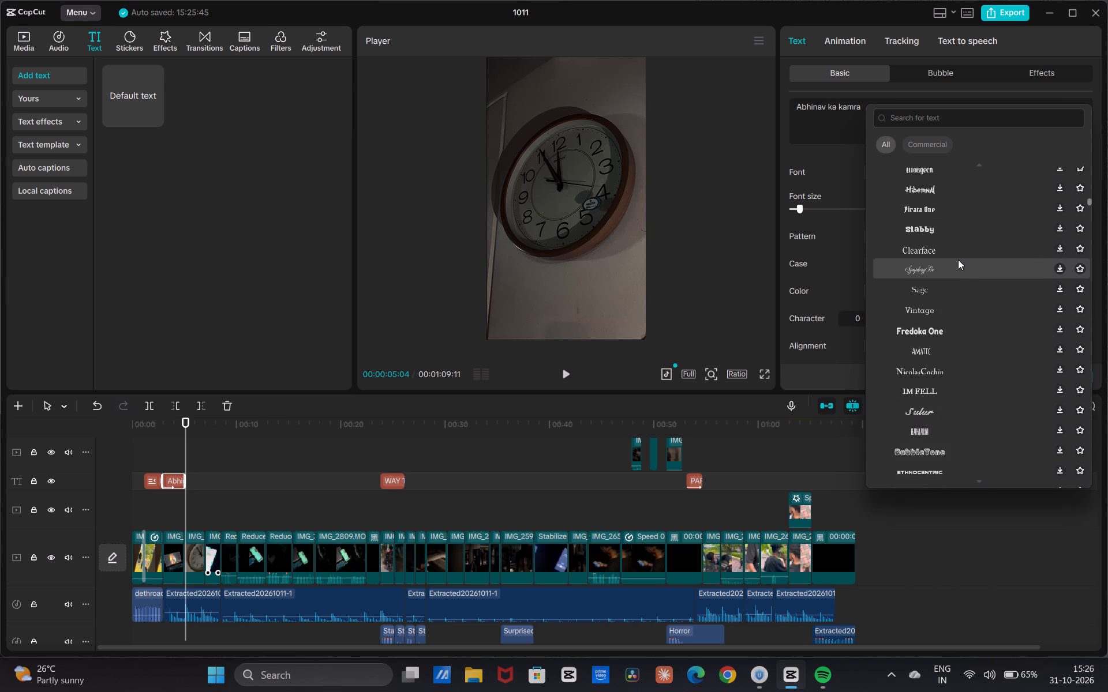
pyautogui.scroll(13, 958, 259)
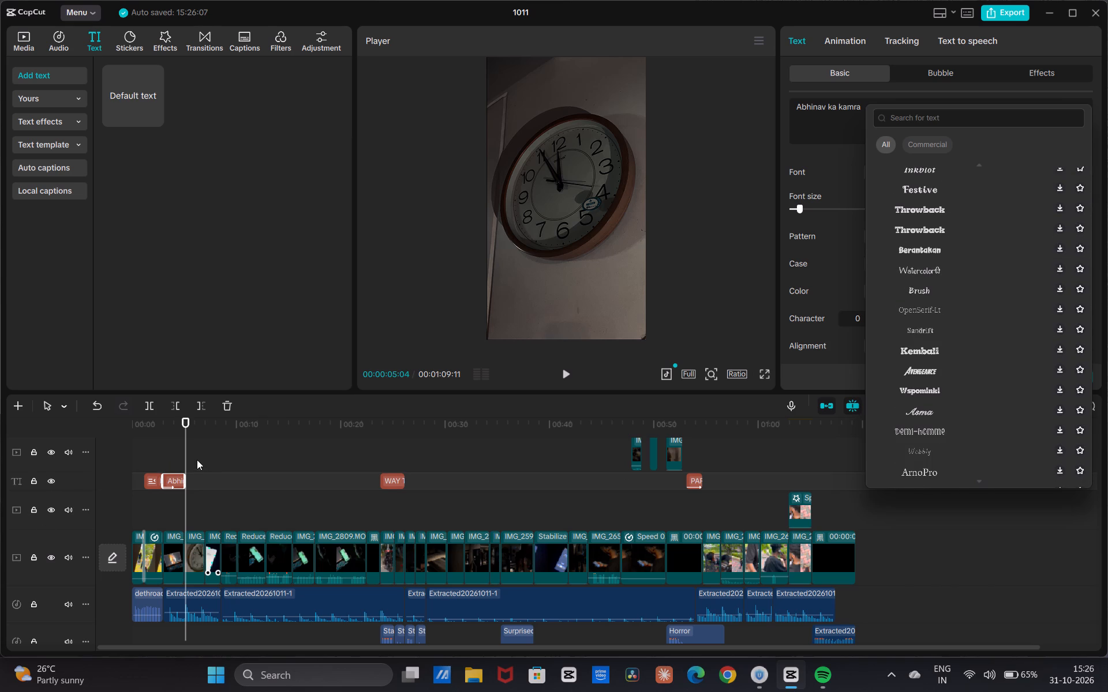
# With the playhead at 00:00:04:13, try successive fonts on the title and set it to Bell MT.
pyautogui.moveTo(186, 451); pyautogui.dragTo(168, 457)
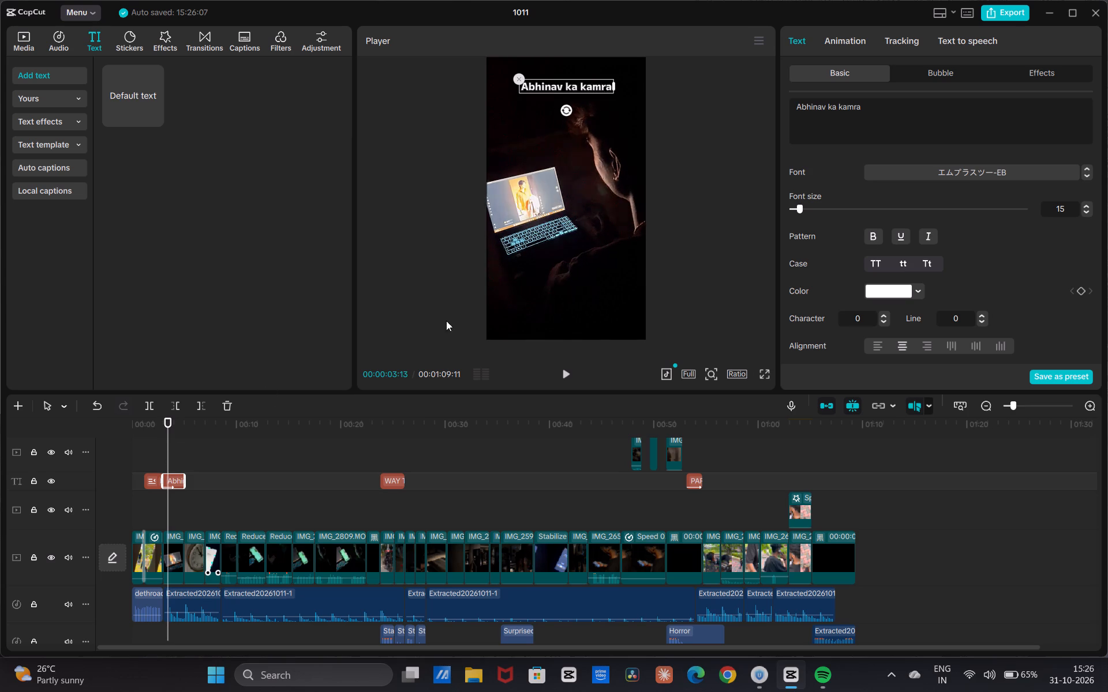
pyautogui.moveTo(166, 449); pyautogui.dragTo(173, 458)
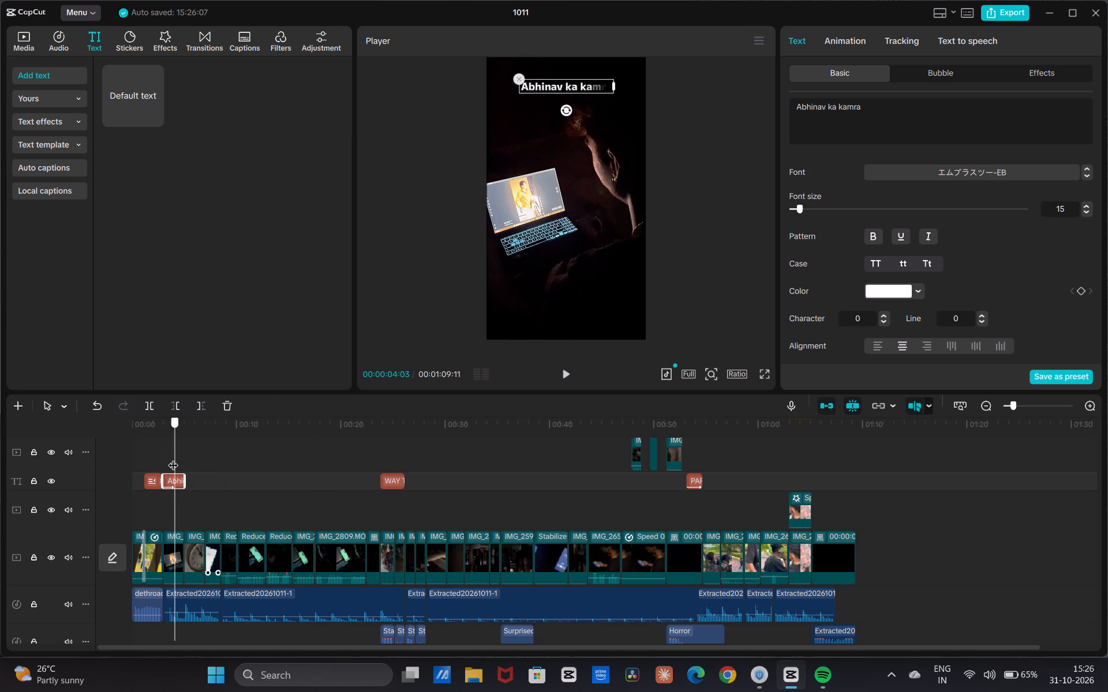
pyautogui.moveTo(173, 458); pyautogui.dragTo(178, 467)
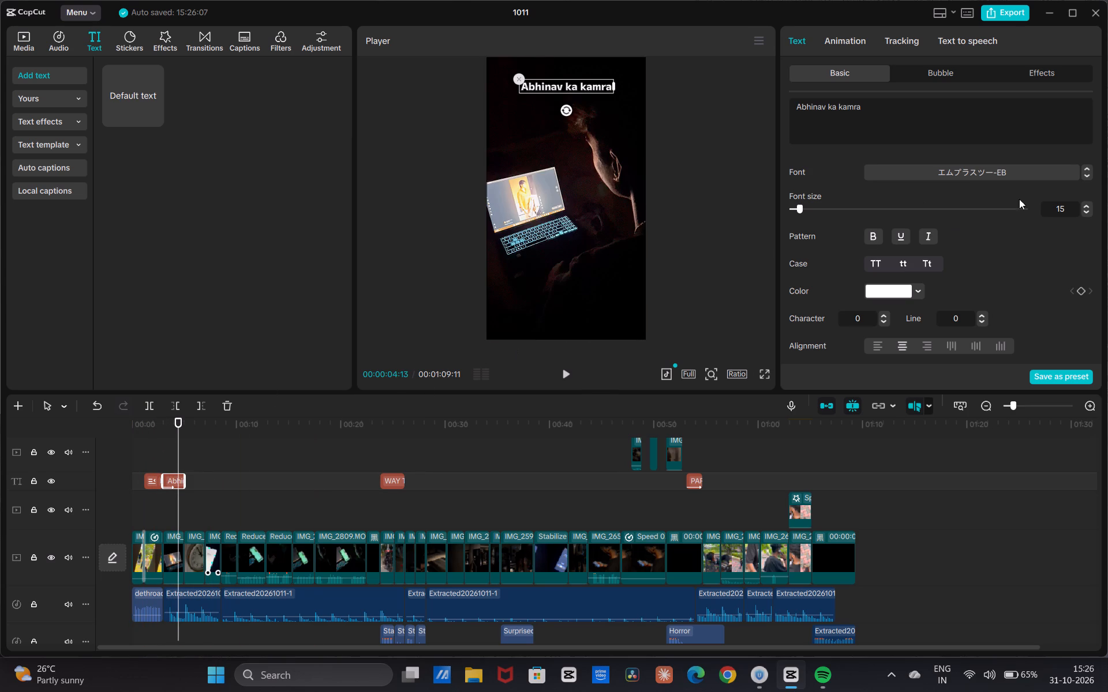
pyautogui.click(1087, 178)
pyautogui.doubleClick(1087, 178)
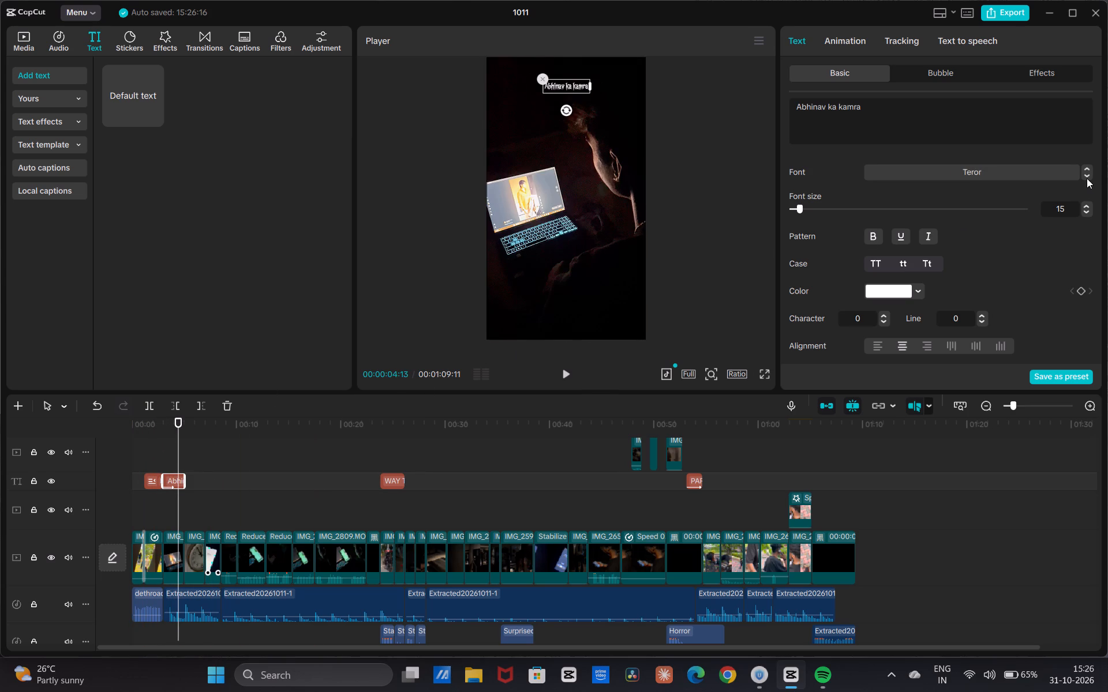
pyautogui.click(1087, 178)
pyautogui.click(1087, 178)
pyautogui.doubleClick(1087, 178)
pyautogui.click(1087, 178)
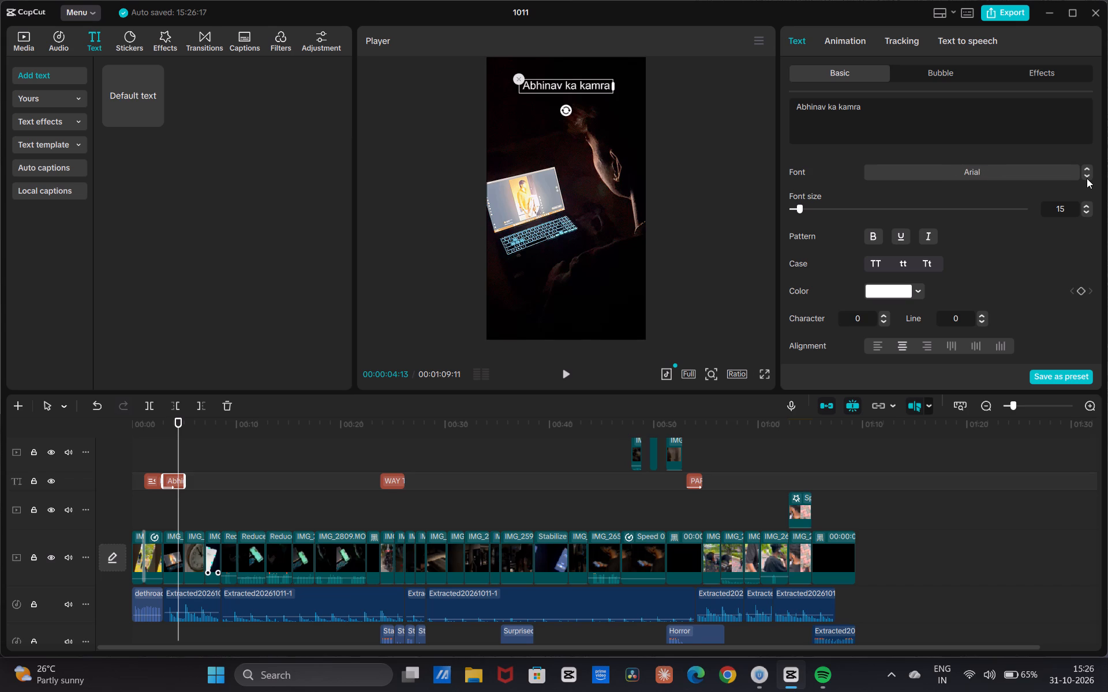
pyautogui.click(1087, 178)
pyautogui.tripleClick(1087, 178)
pyautogui.tripleClick(1087, 178)
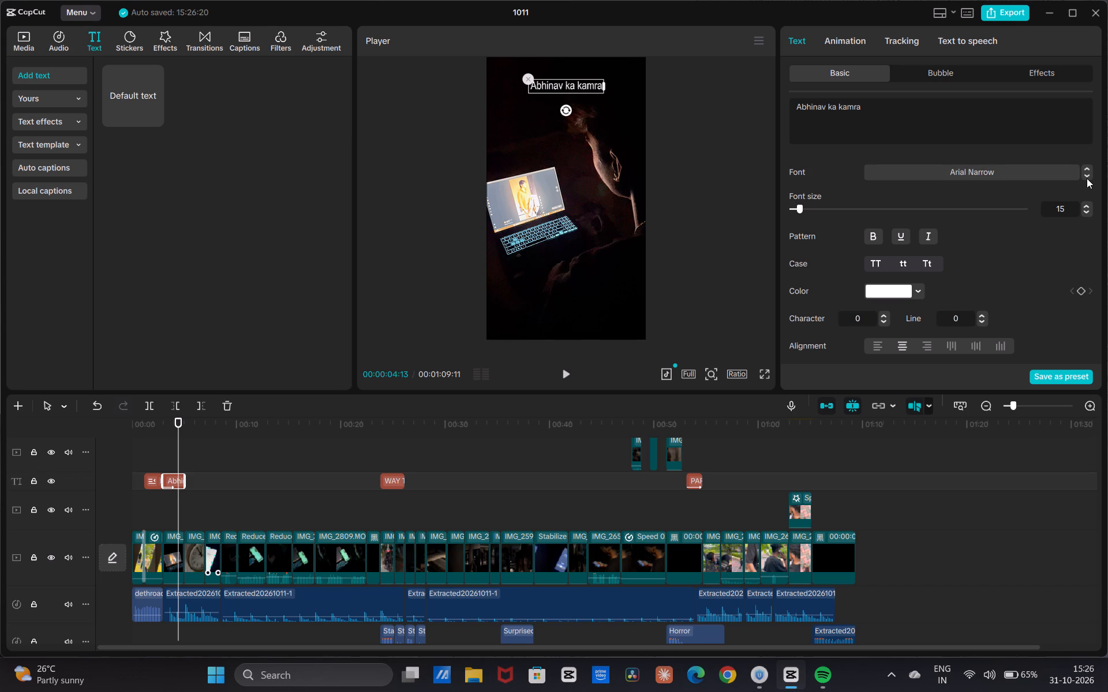
pyautogui.tripleClick(1087, 178)
pyautogui.doubleClick(1087, 178)
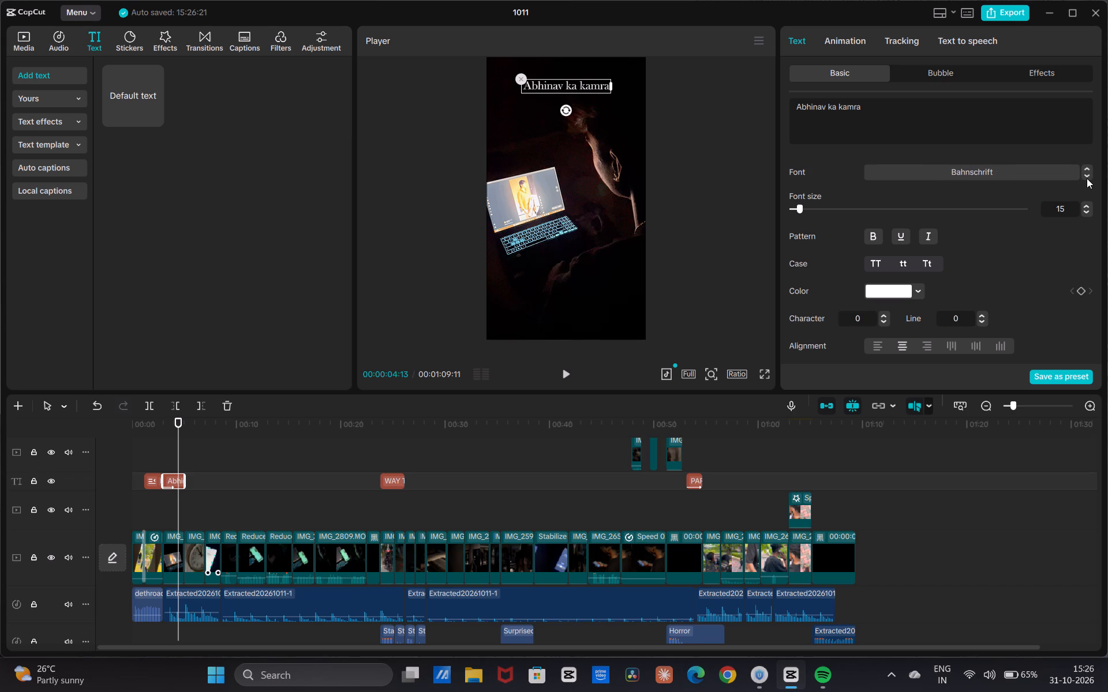
pyautogui.click(1087, 178)
pyautogui.tripleClick(1087, 178)
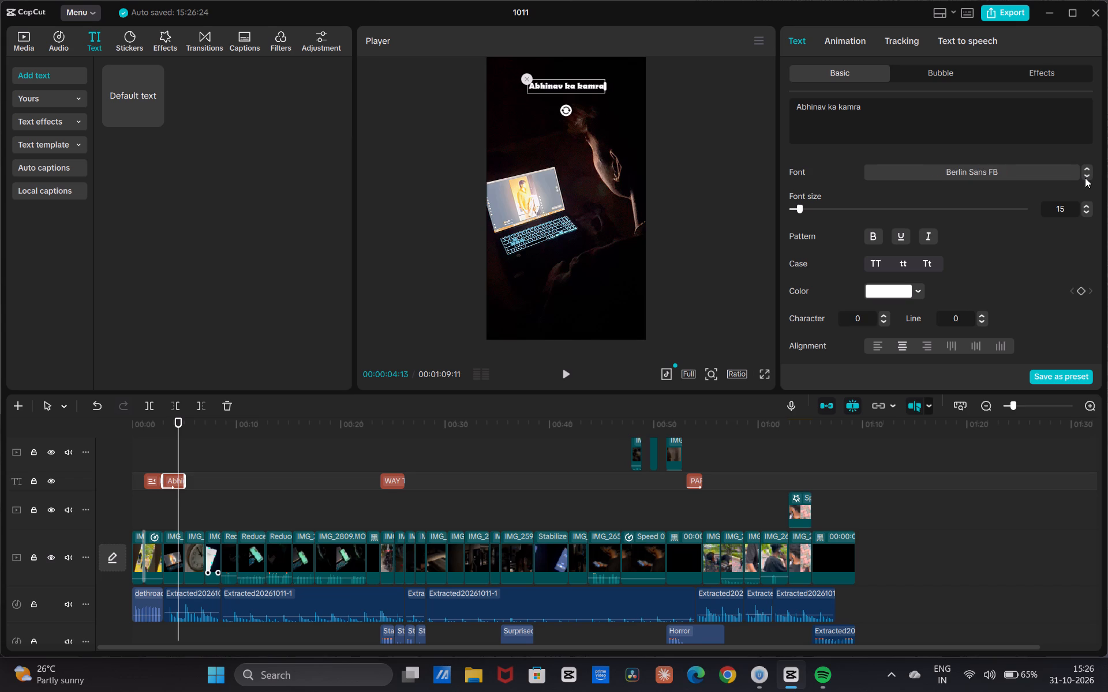
pyautogui.click(1085, 166)
pyautogui.click(1085, 166)
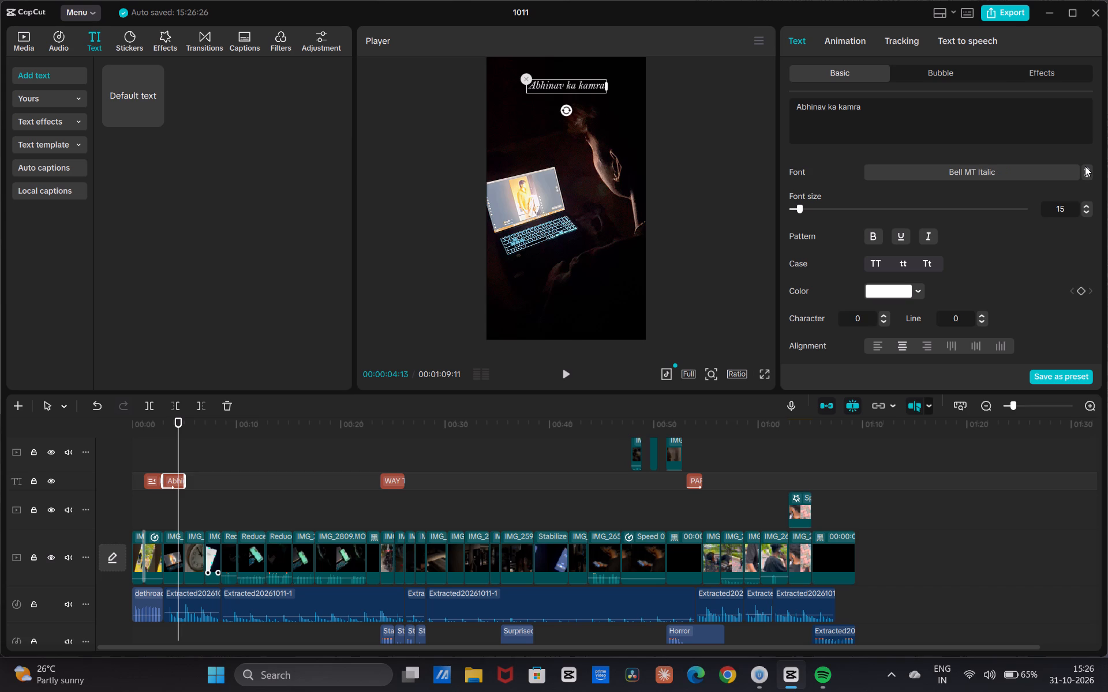
pyautogui.click(1085, 166)
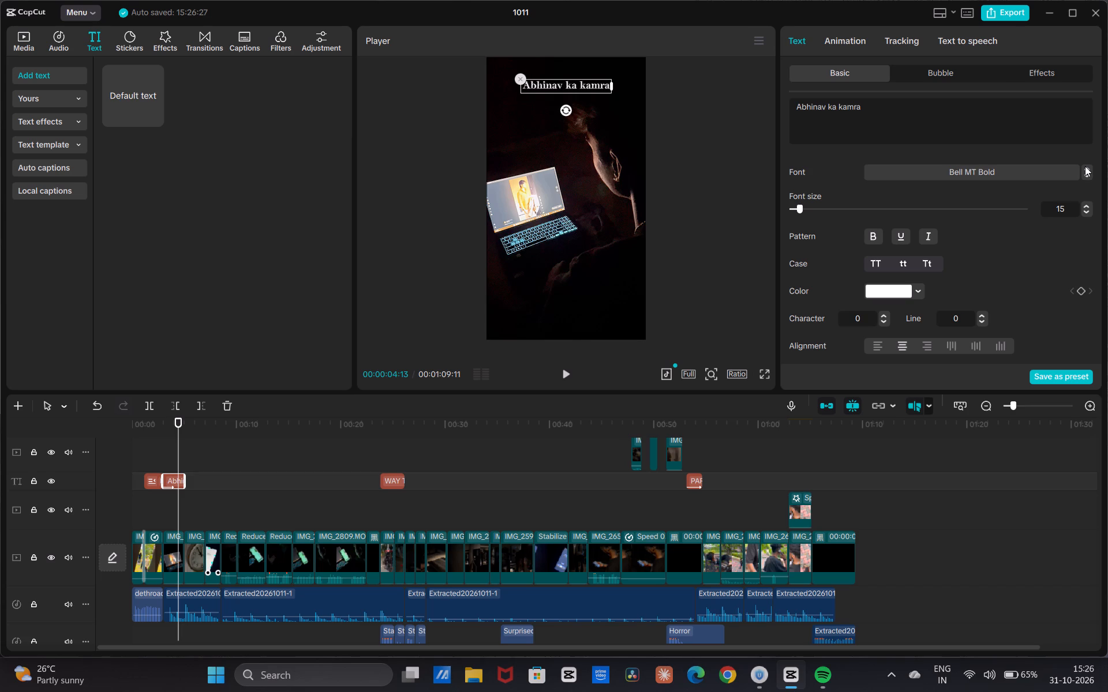
pyautogui.click(1085, 166)
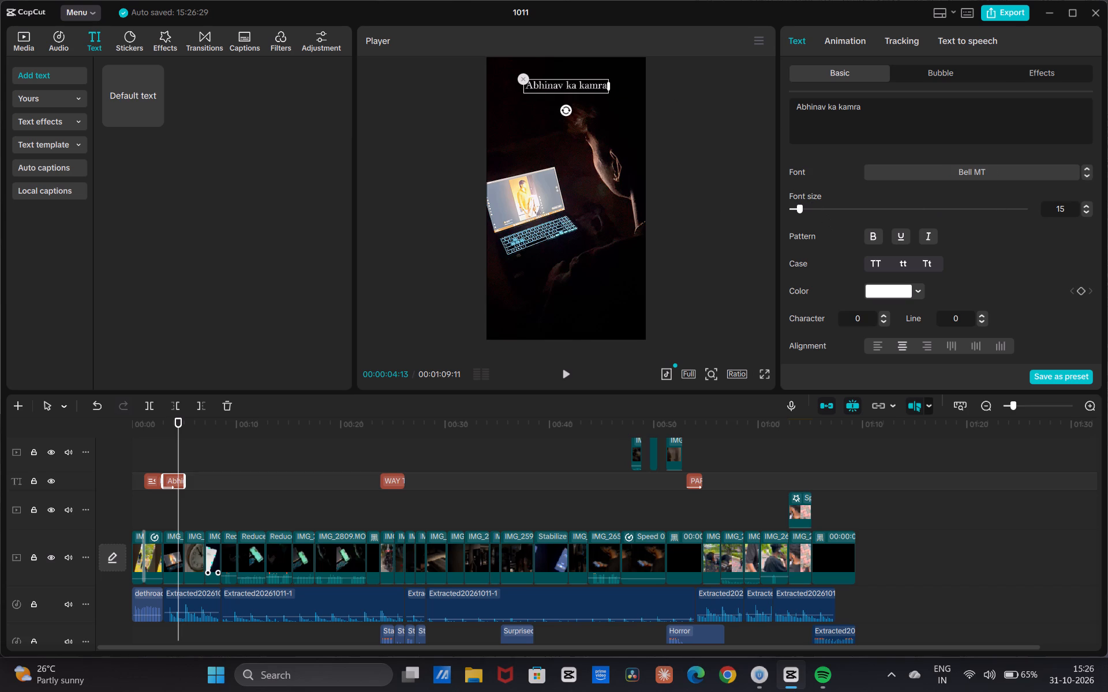
# Increase the title's font size to 20 and deselect it to check the result in the frame.
pyautogui.doubleClick(1084, 205)
pyautogui.click(1084, 205)
pyautogui.click(1084, 205)
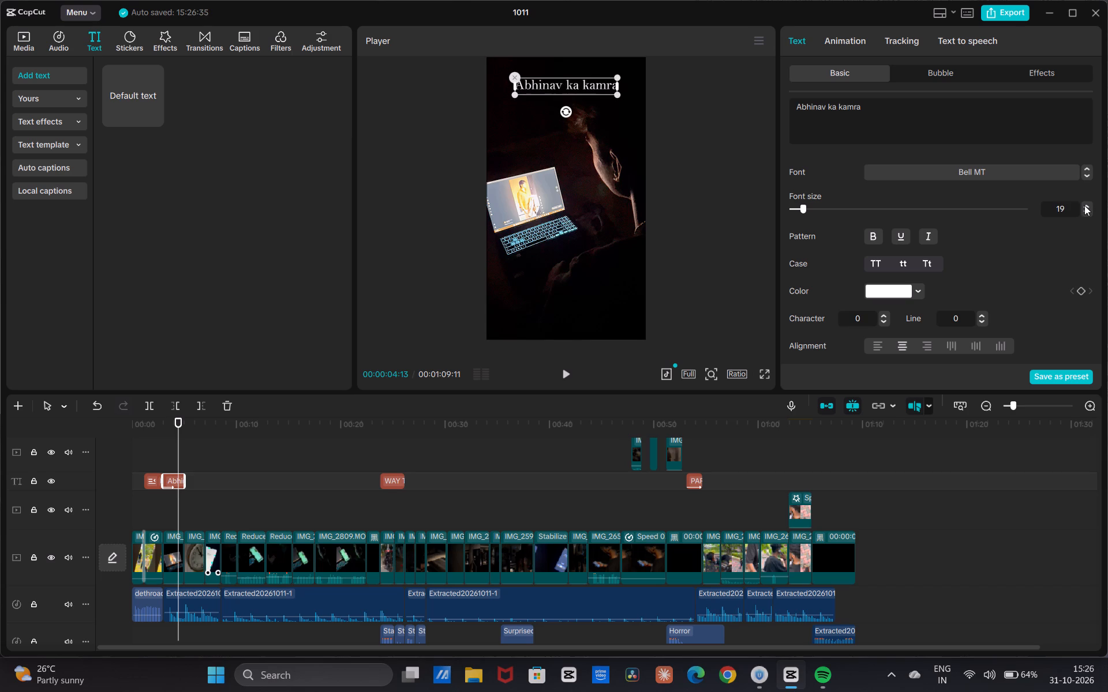
pyautogui.click(1084, 205)
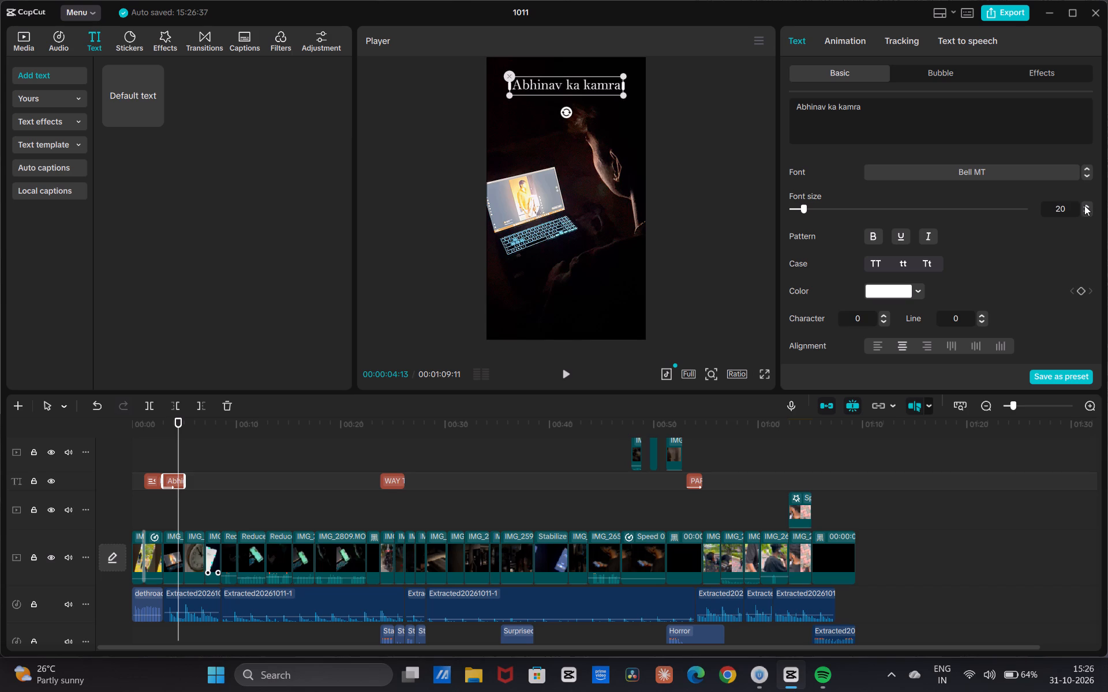
pyautogui.click(712, 93)
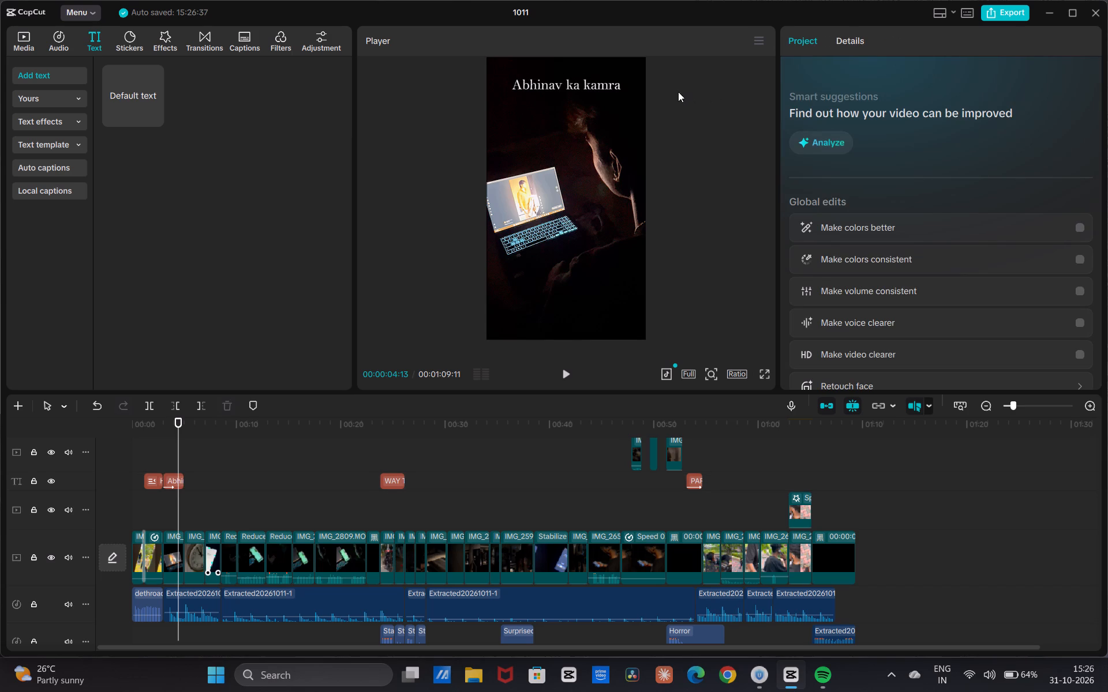
pyautogui.click(627, 80)
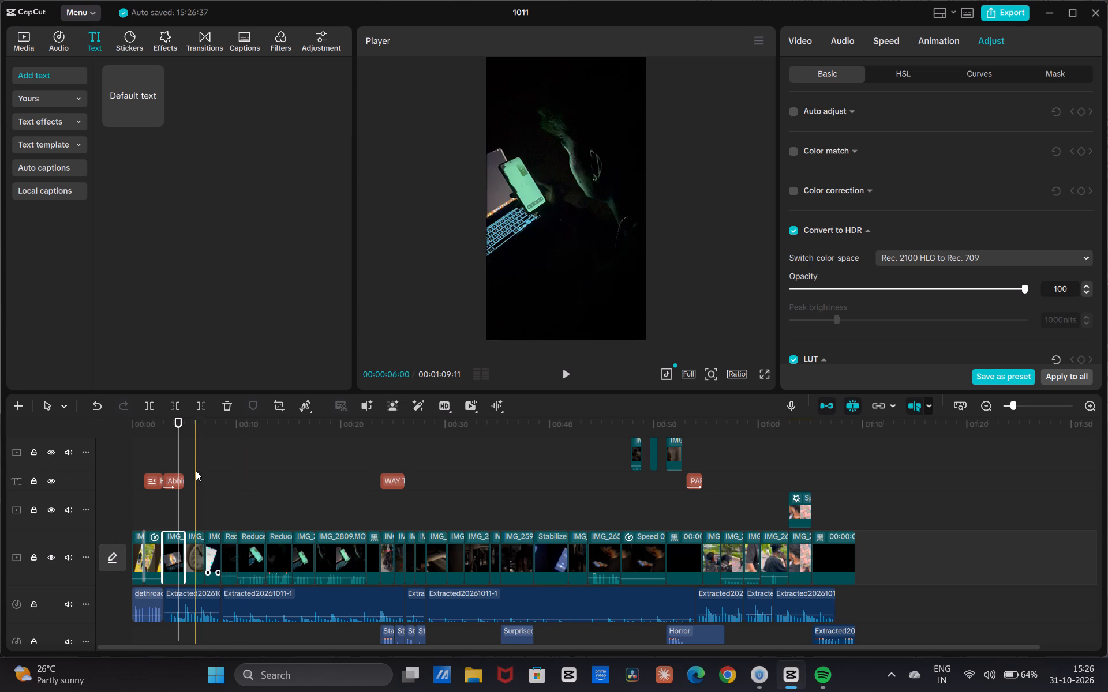
# Shrink the "Abhinav ka kamra" title to roughly half its size and place it near the upper-left corner of the video frame.
pyautogui.click(174, 472)
pyautogui.click(178, 477)
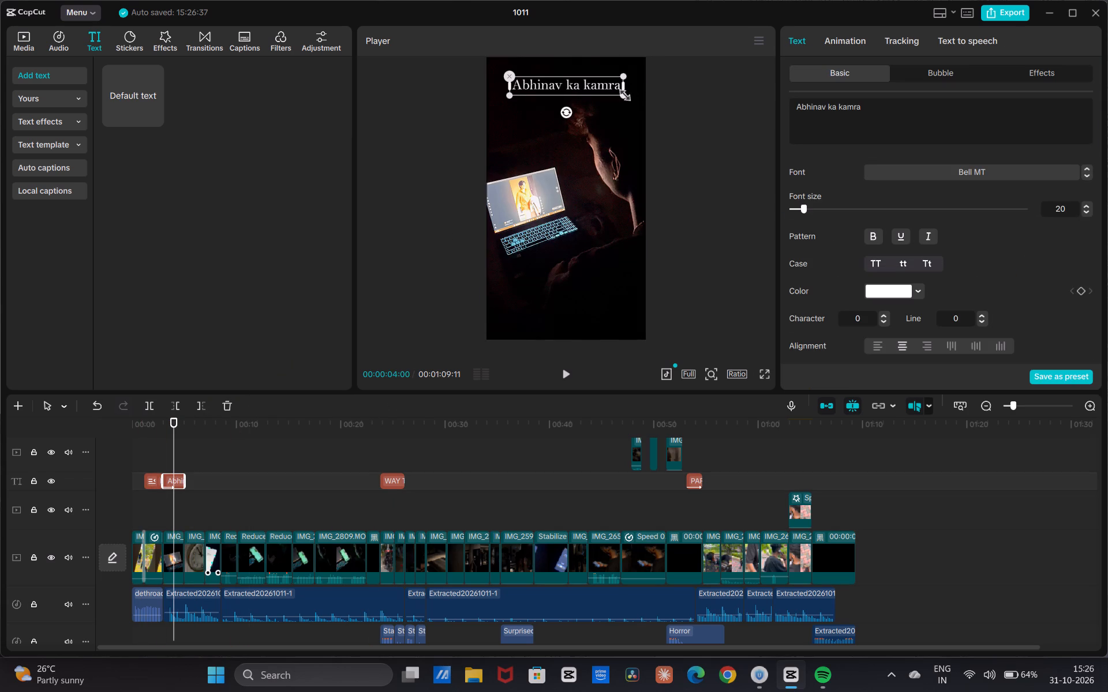
pyautogui.moveTo(622, 93); pyautogui.dragTo(587, 73)
pyautogui.moveTo(562, 84); pyautogui.dragTo(533, 82)
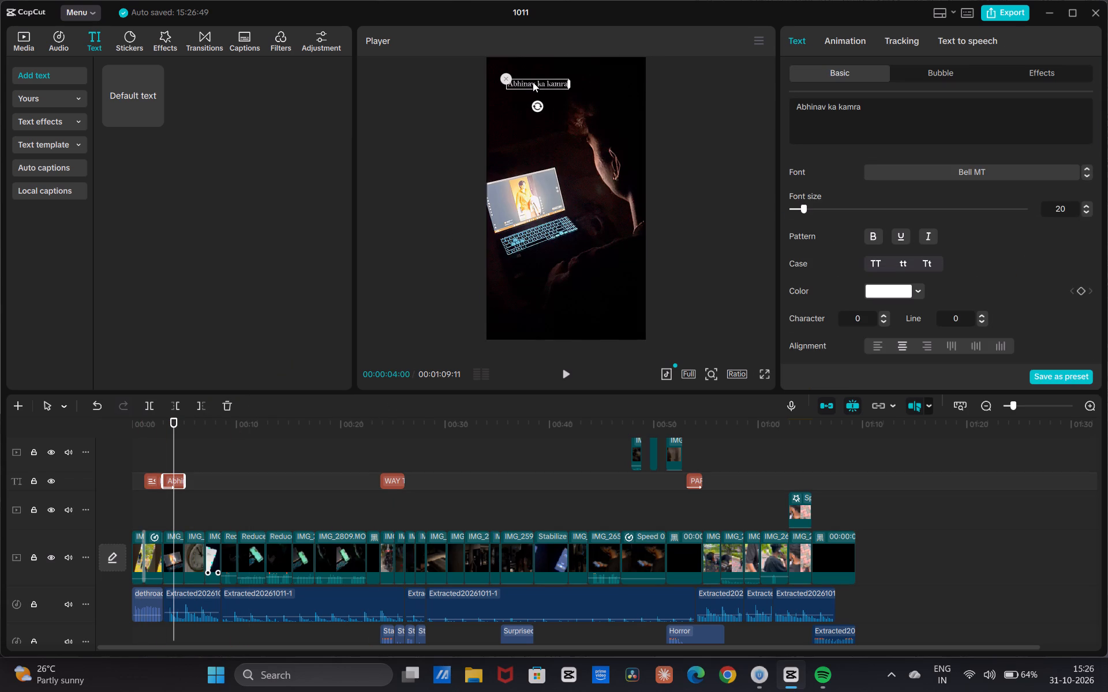
pyautogui.moveTo(533, 82); pyautogui.dragTo(523, 74)
pyautogui.click(572, 65)
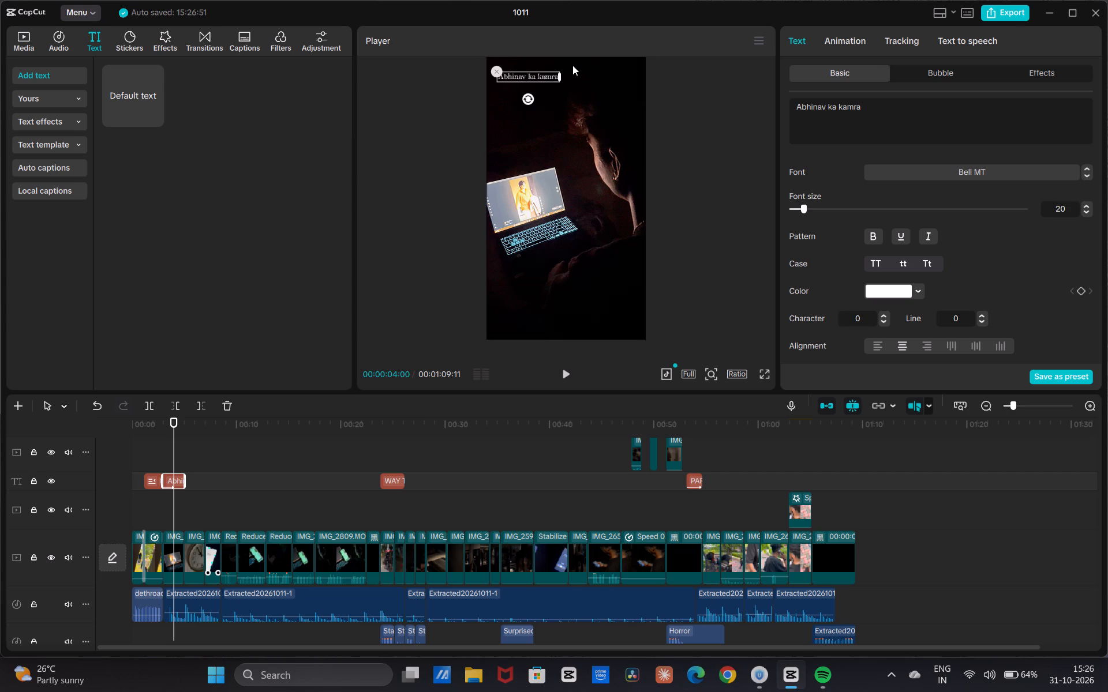
pyautogui.click(535, 72)
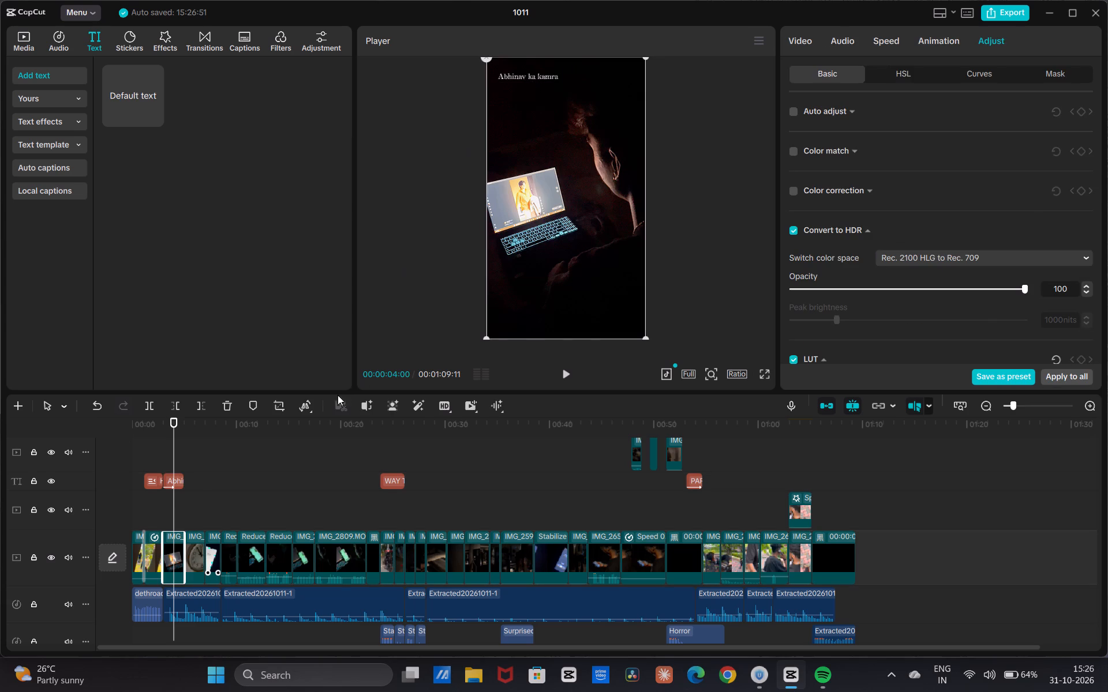
pyautogui.click(175, 480)
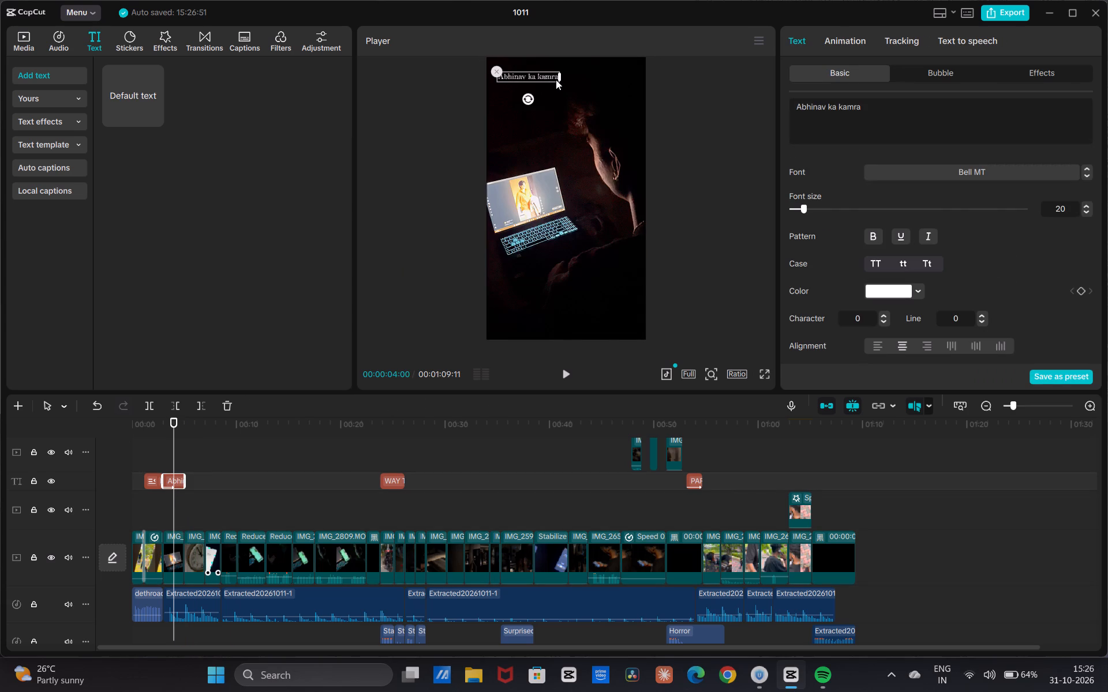
pyautogui.moveTo(552, 77); pyautogui.dragTo(548, 89)
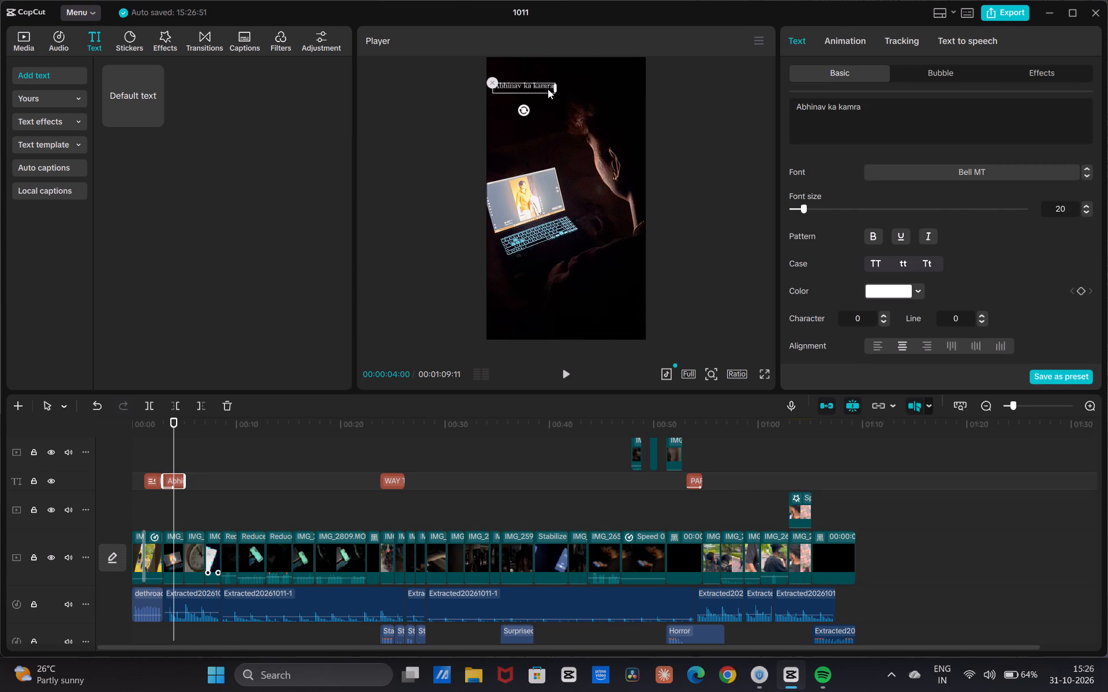
pyautogui.moveTo(548, 89); pyautogui.dragTo(549, 96)
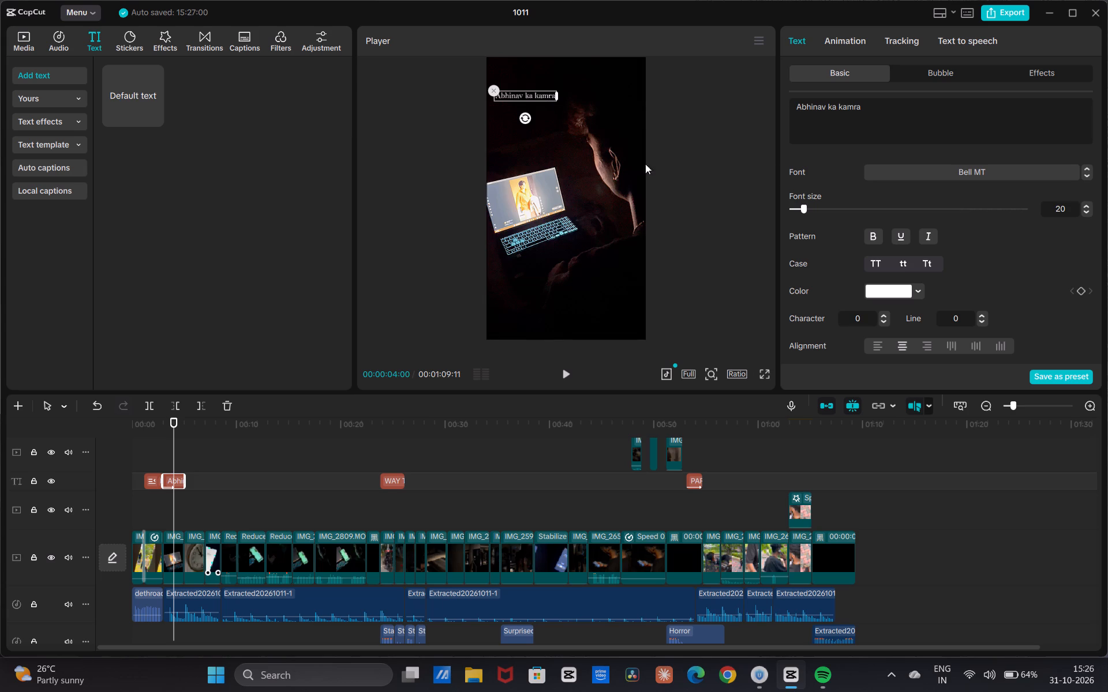
# Try larger font sizes on the title and settle on 22.
pyautogui.doubleClick(1085, 208)
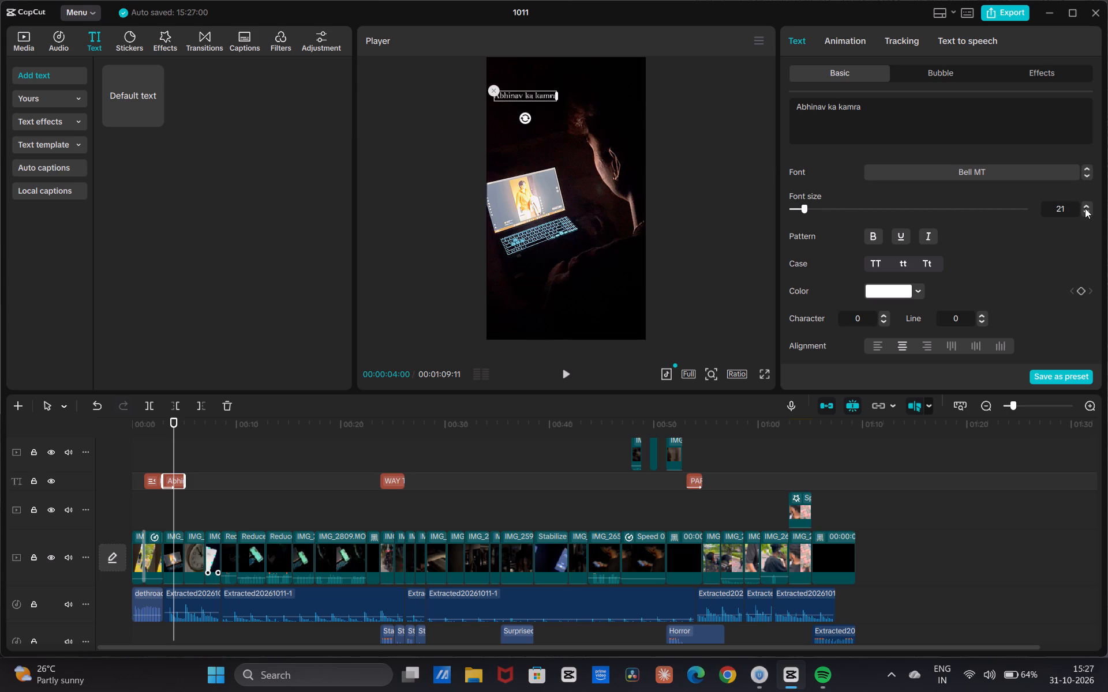
pyautogui.click(1085, 208)
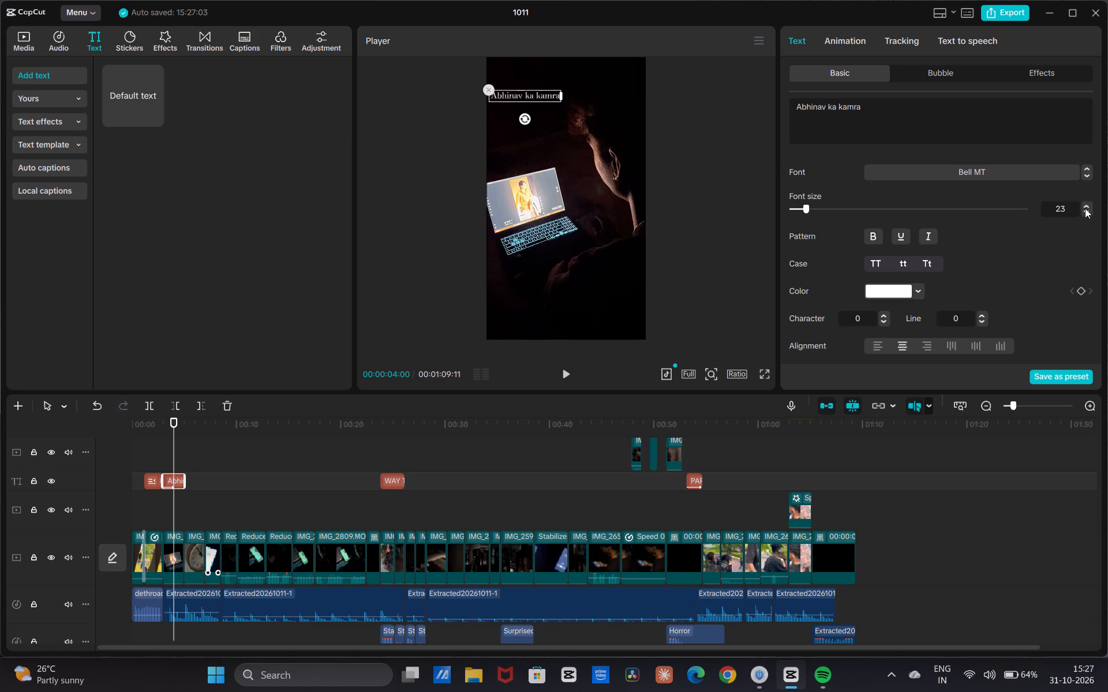
pyautogui.doubleClick(1085, 208)
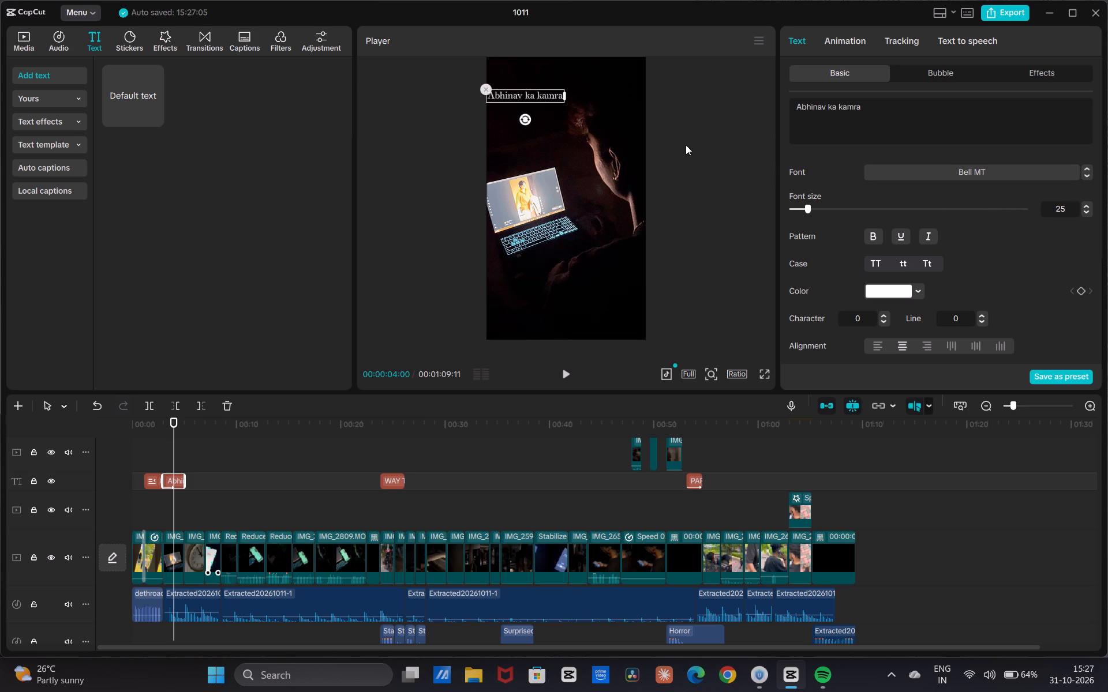
pyautogui.tripleClick(1086, 213)
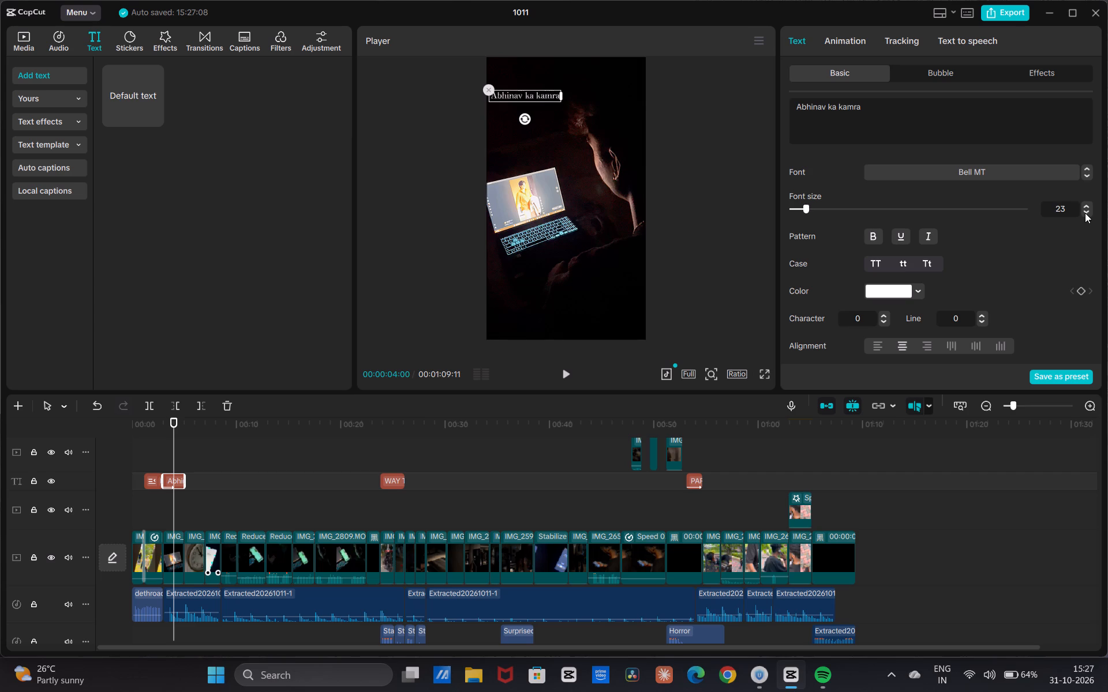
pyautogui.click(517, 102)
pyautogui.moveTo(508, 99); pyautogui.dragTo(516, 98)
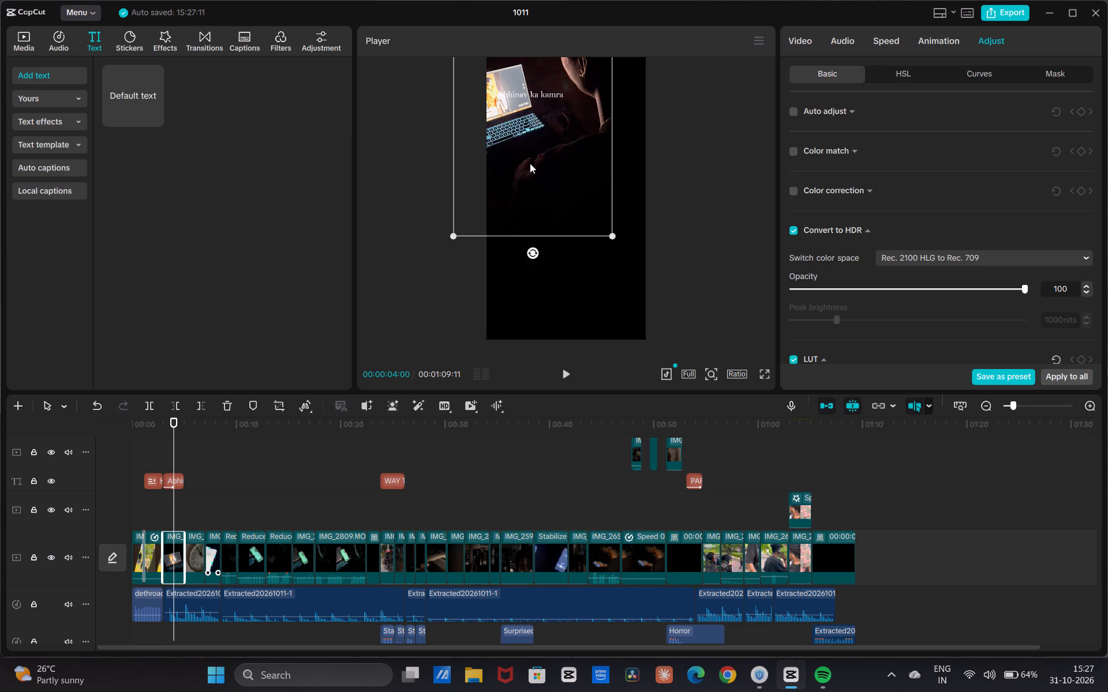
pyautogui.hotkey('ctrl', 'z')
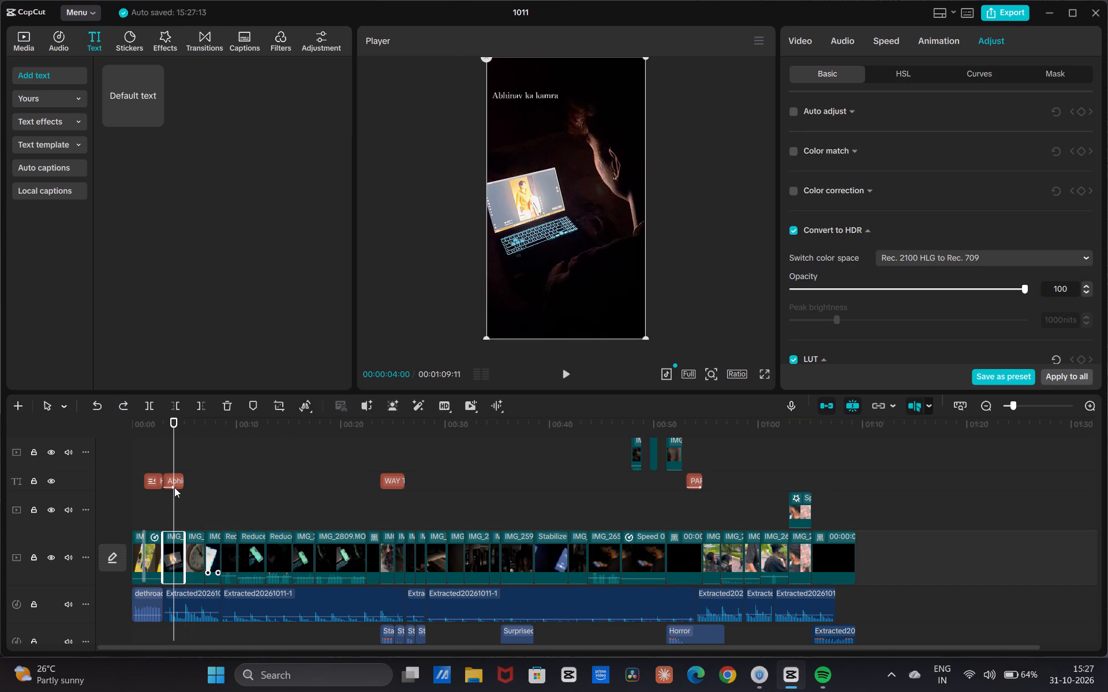
# Reposition the title slightly higher in the upper-left corner of the video frame and deselect it to check the placement.
pyautogui.click(172, 476)
pyautogui.moveTo(529, 97); pyautogui.dragTo(529, 85)
pyautogui.moveTo(523, 99); pyautogui.dragTo(523, 87)
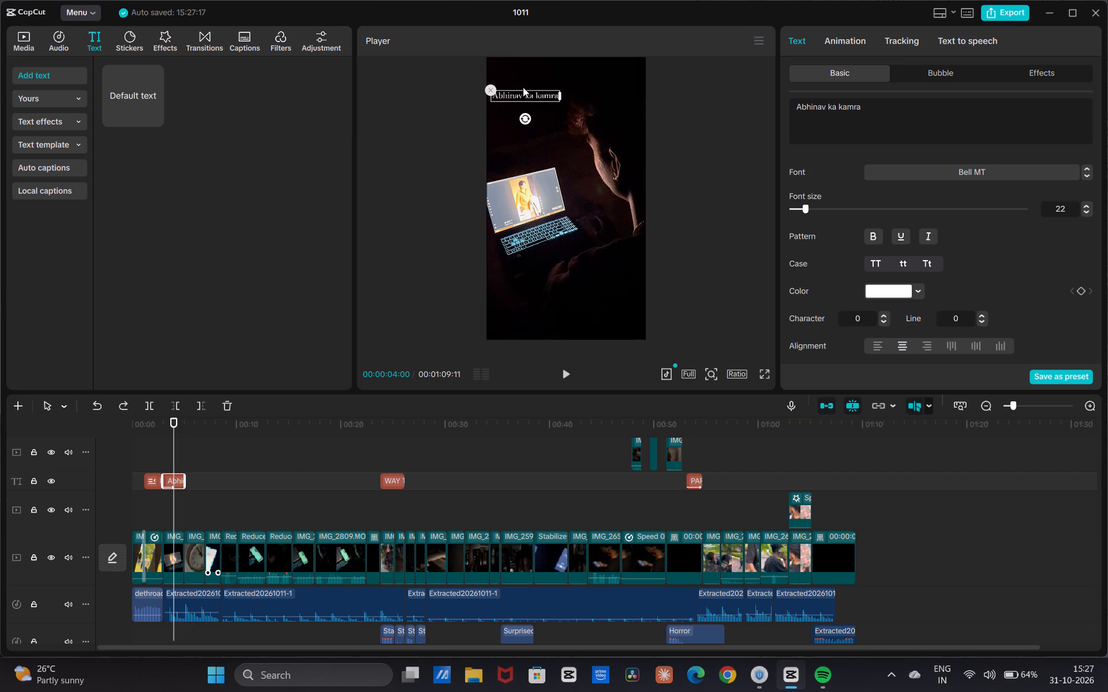
pyautogui.moveTo(520, 95); pyautogui.dragTo(520, 77)
pyautogui.moveTo(520, 99); pyautogui.dragTo(517, 110)
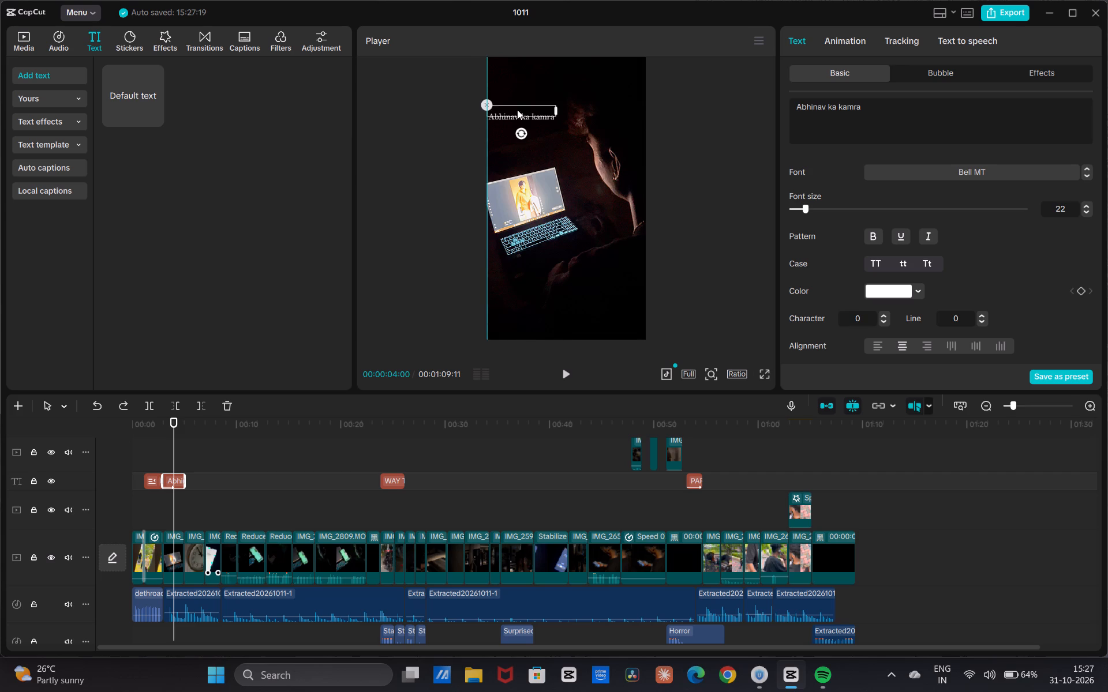
pyautogui.moveTo(517, 110); pyautogui.dragTo(523, 82)
pyautogui.click(450, 103)
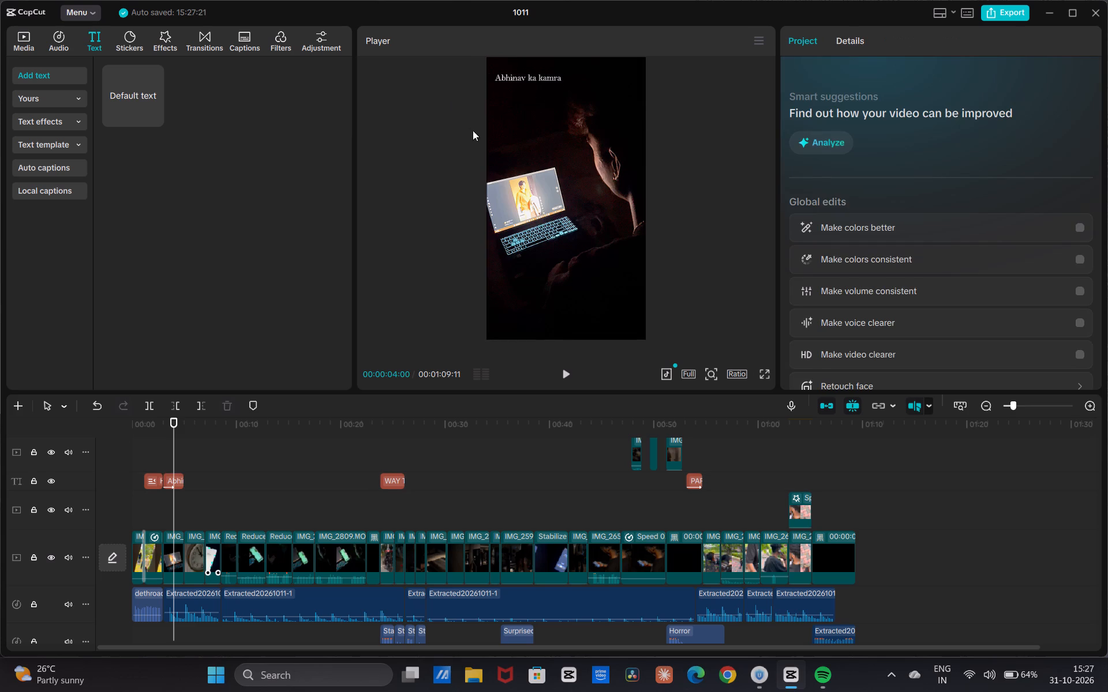
# Change the title's text colour to pure red, FF0000, and deselect it to check the result.
pyautogui.click(514, 80)
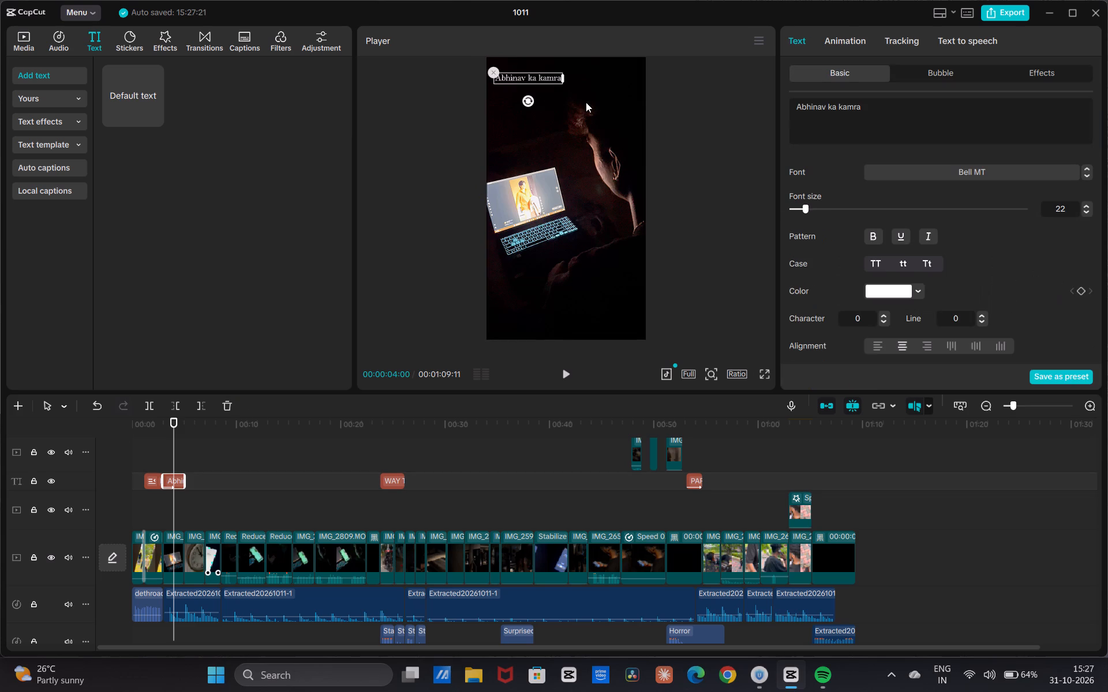
pyautogui.click(896, 299)
pyautogui.moveTo(914, 311); pyautogui.dragTo(808, 305)
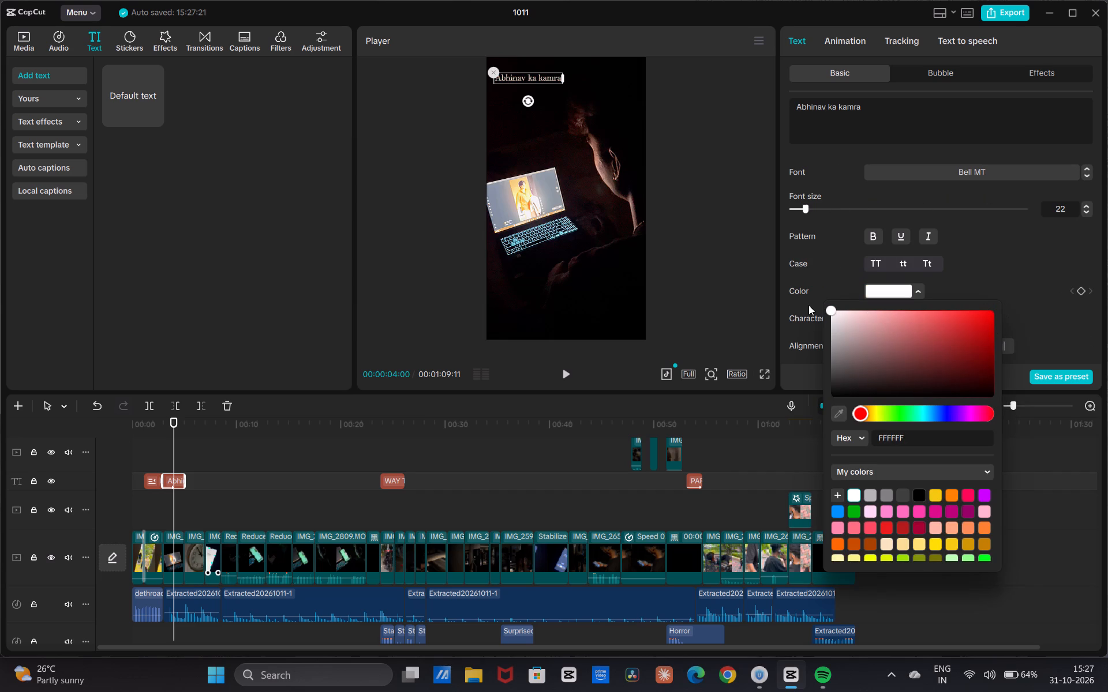
pyautogui.moveTo(808, 305); pyautogui.dragTo(1043, 256)
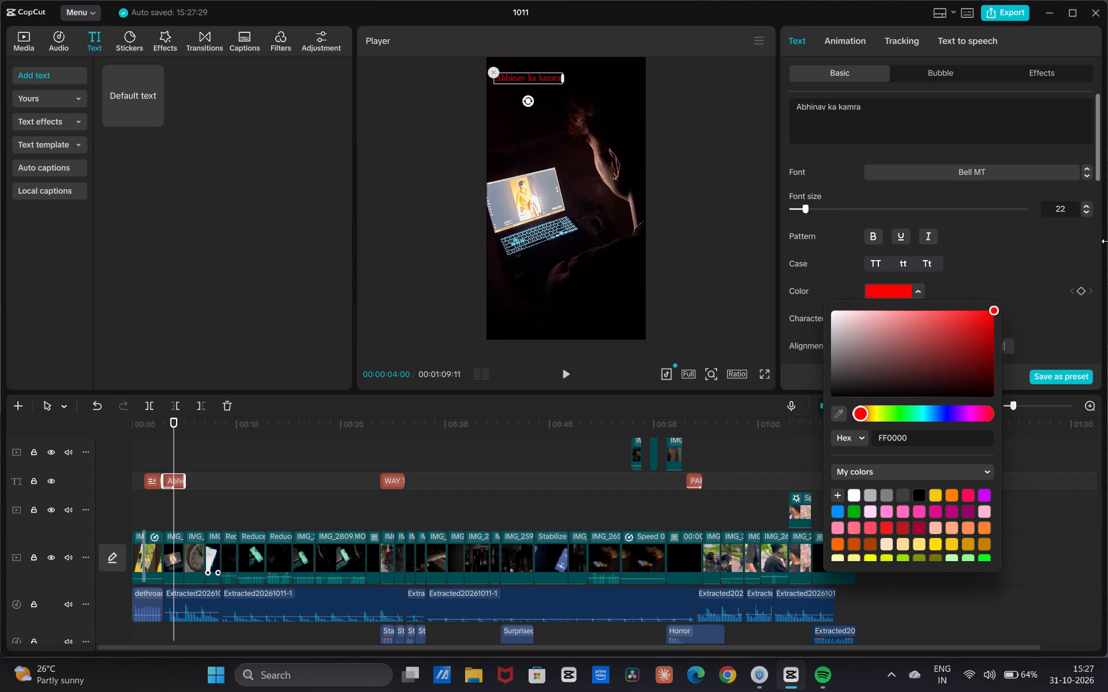
pyautogui.click(699, 115)
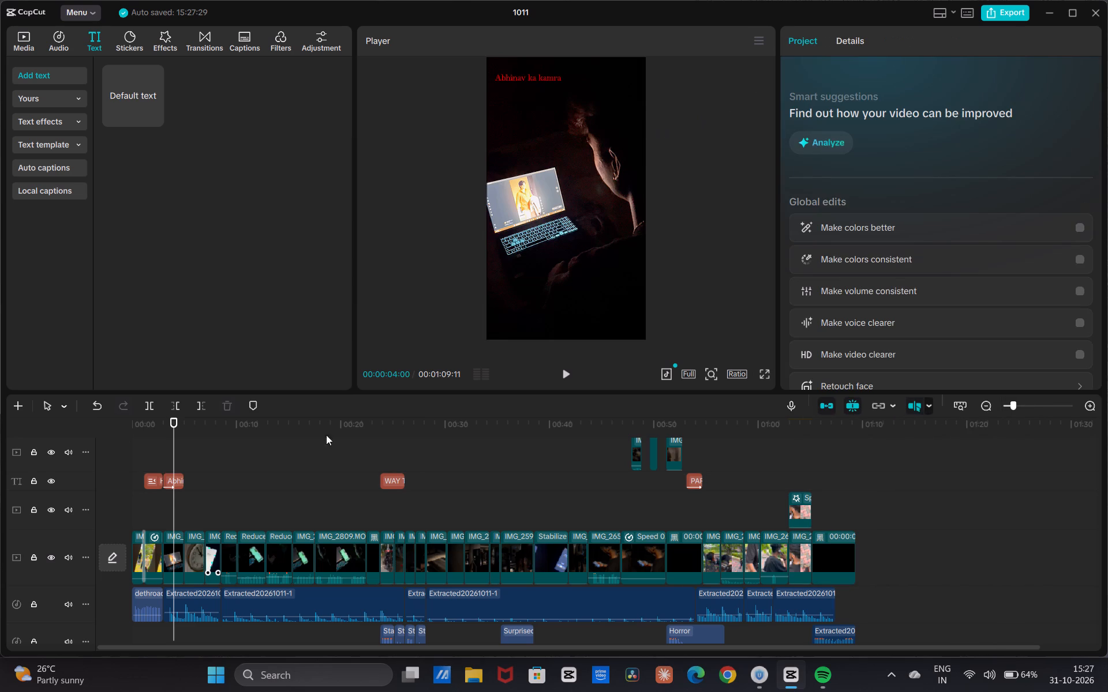
# Play the opening shots full screen to review the red title, then continue playback in the editor past the clock shot.
pyautogui.moveTo(170, 439); pyautogui.dragTo(137, 490)
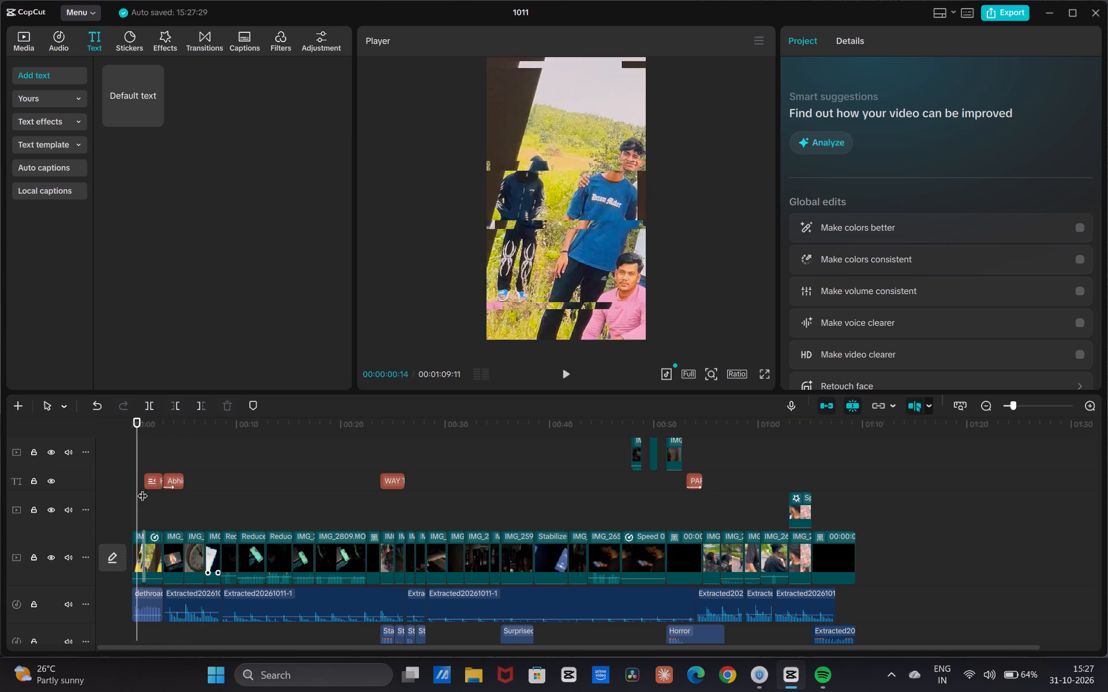
pyautogui.click(766, 371)
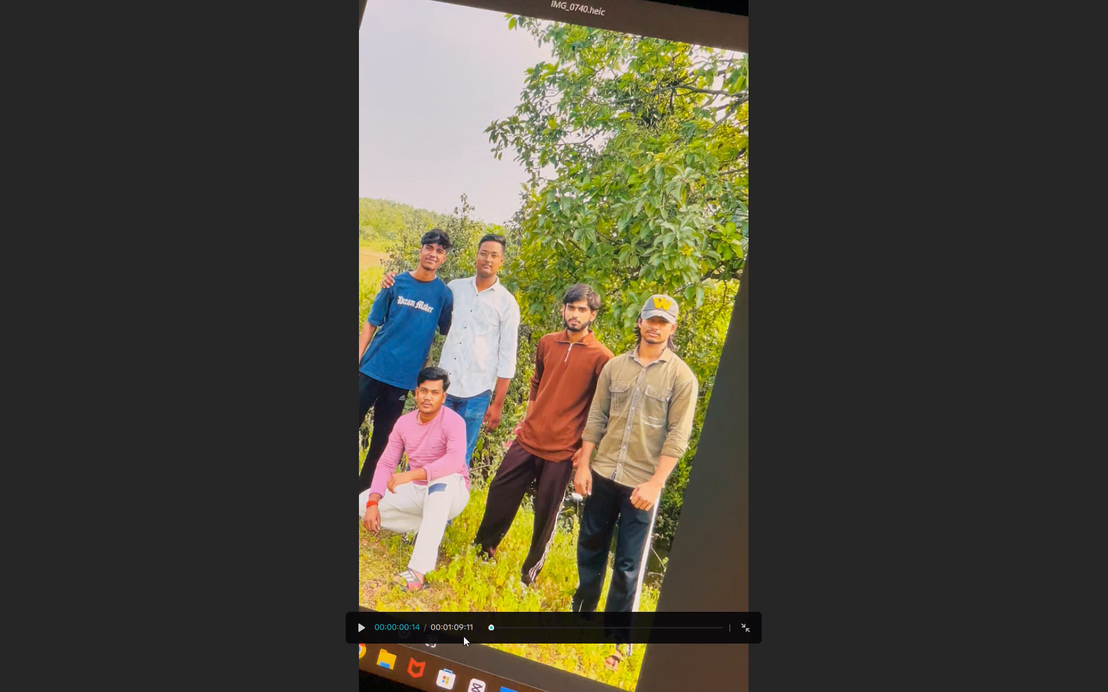
pyautogui.click(500, 626)
pyautogui.moveTo(500, 626); pyautogui.dragTo(496, 631)
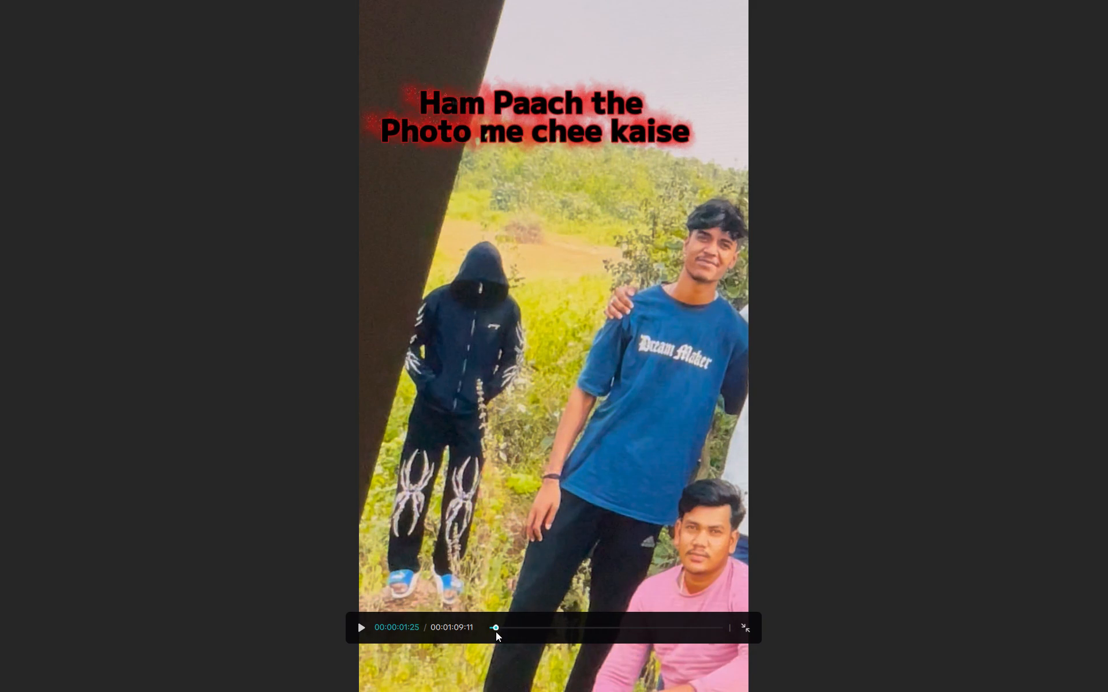
pyautogui.press('space')
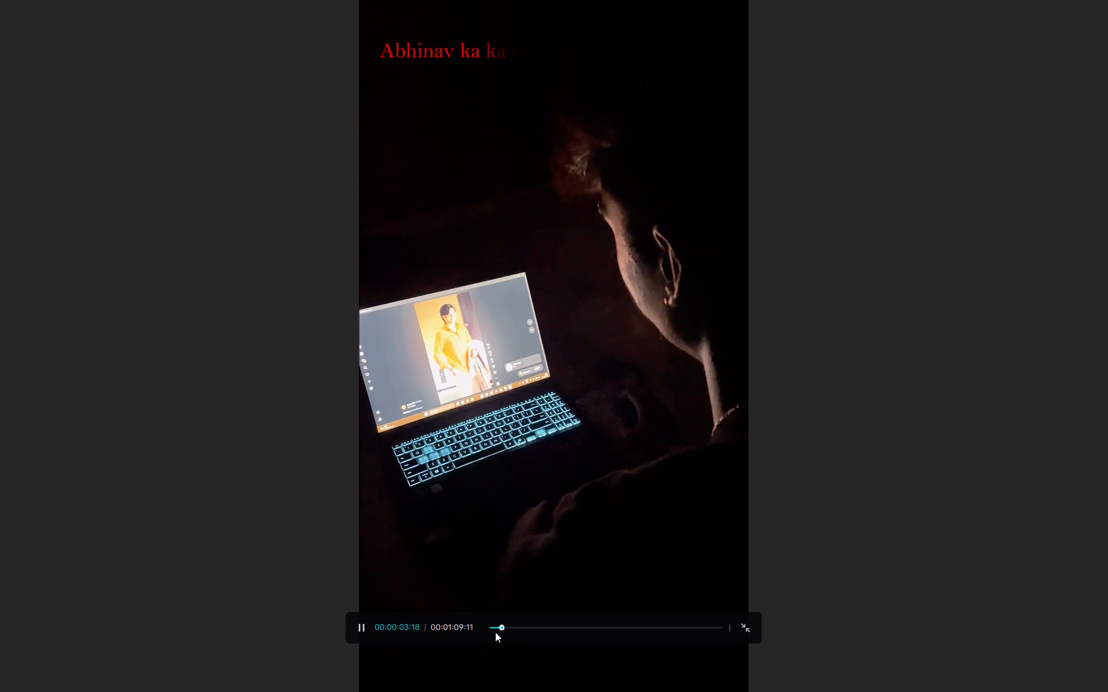
pyautogui.press('space')
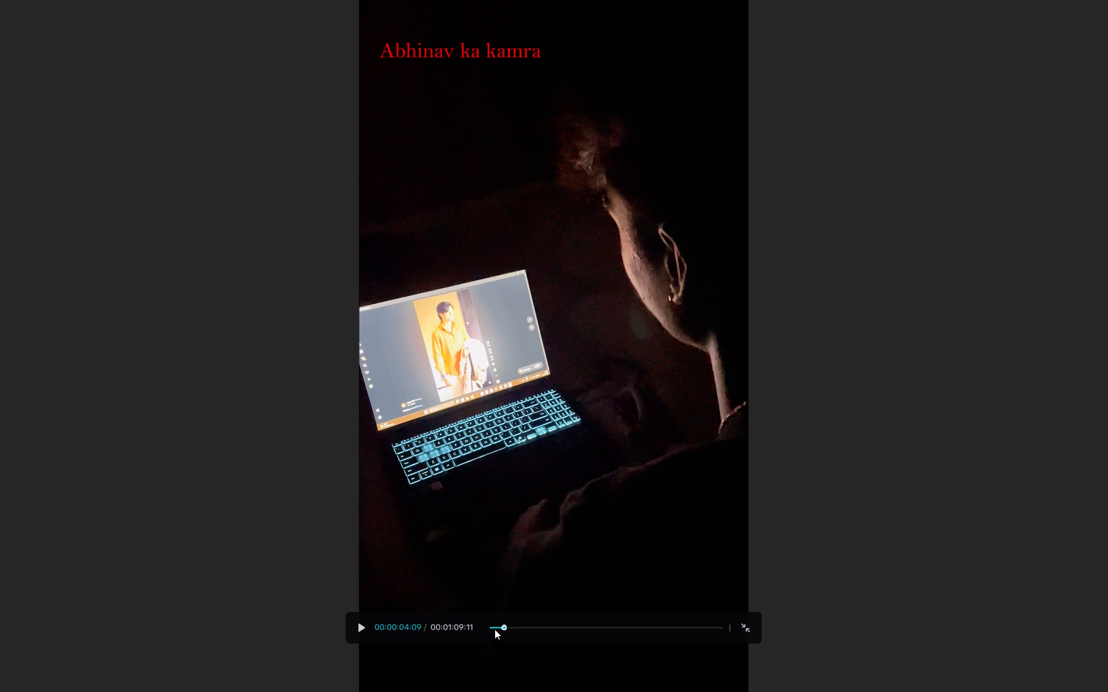
pyautogui.click(497, 625)
pyautogui.press('space')
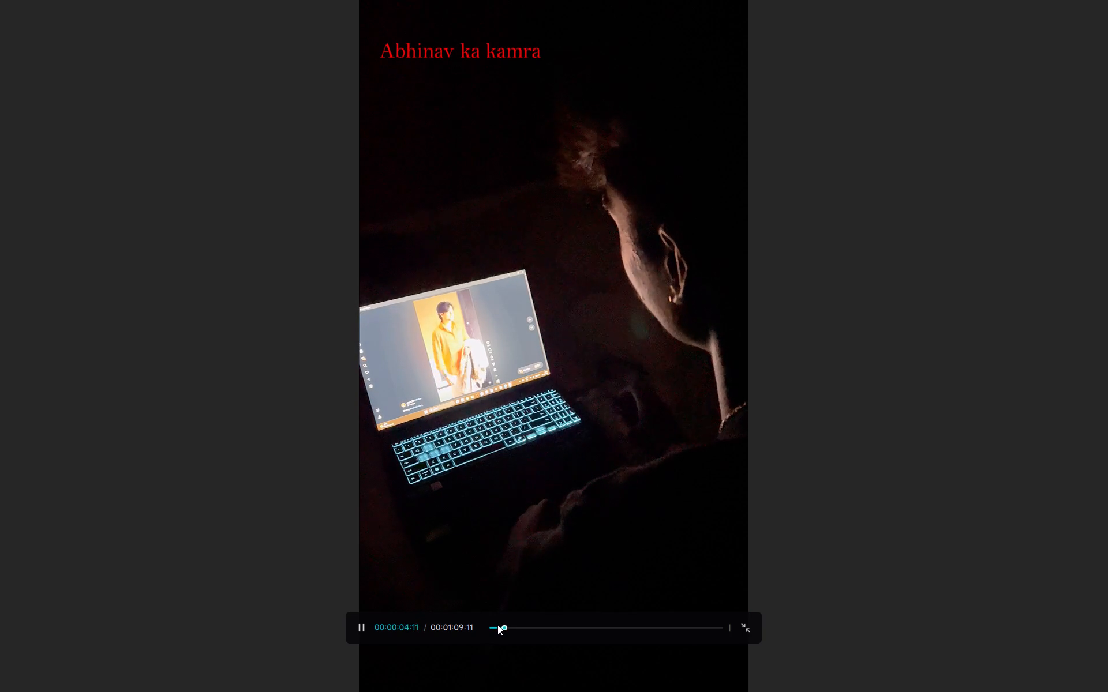
pyautogui.press('space')
pyautogui.press('space')
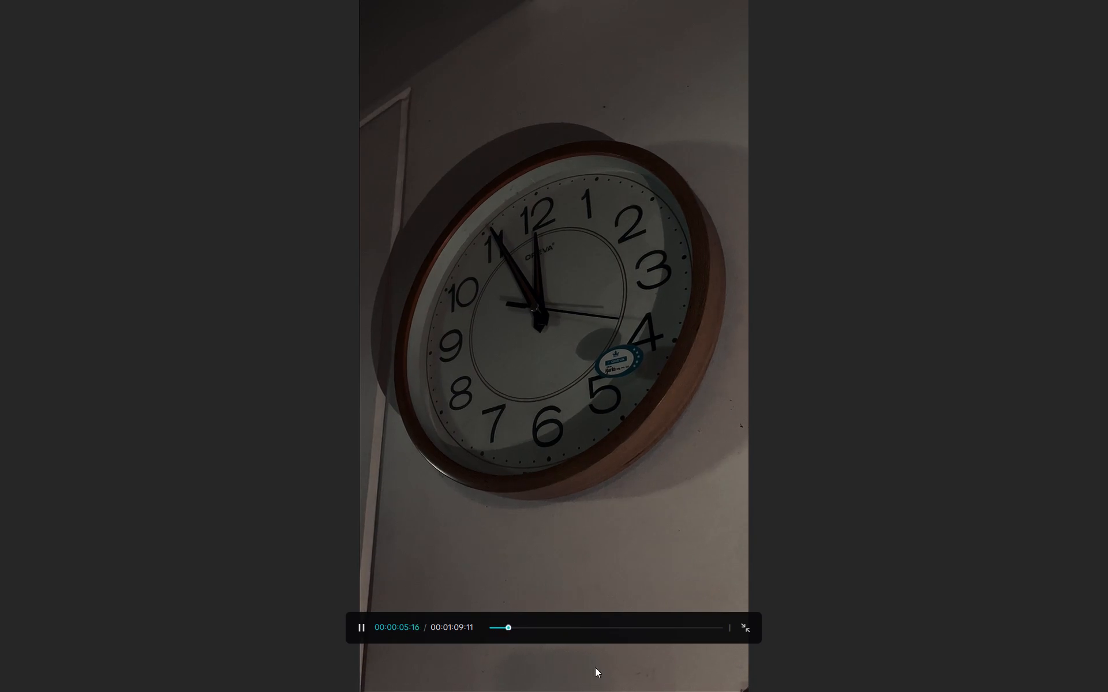
pyautogui.press('space')
pyautogui.doubleClick(745, 630)
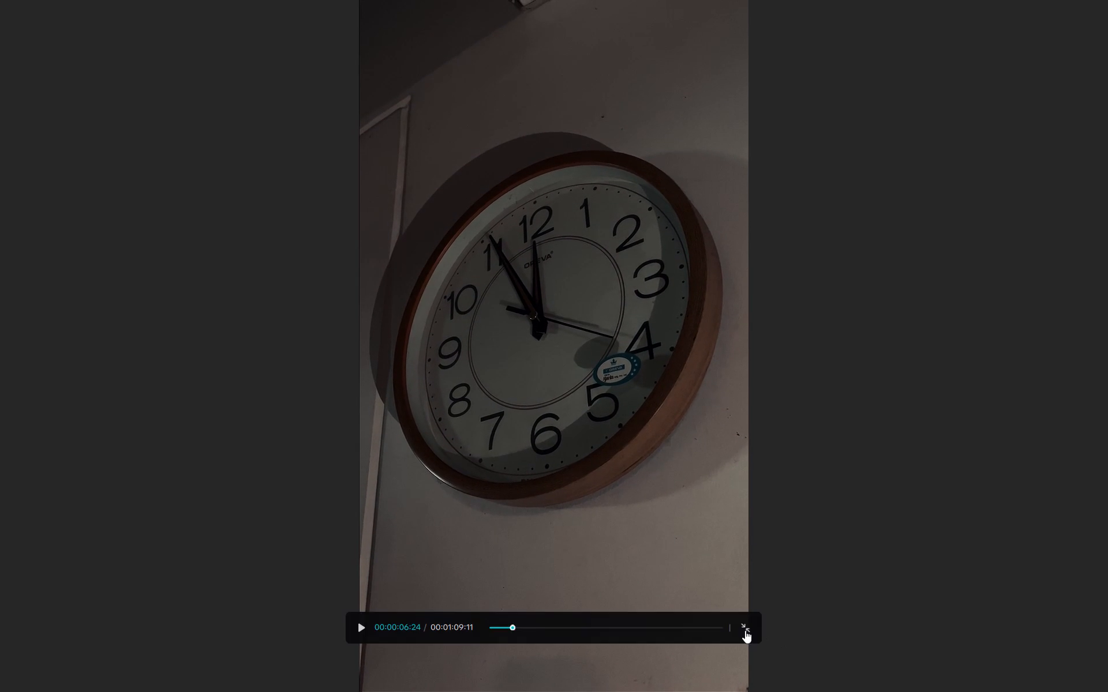
pyautogui.press('space')
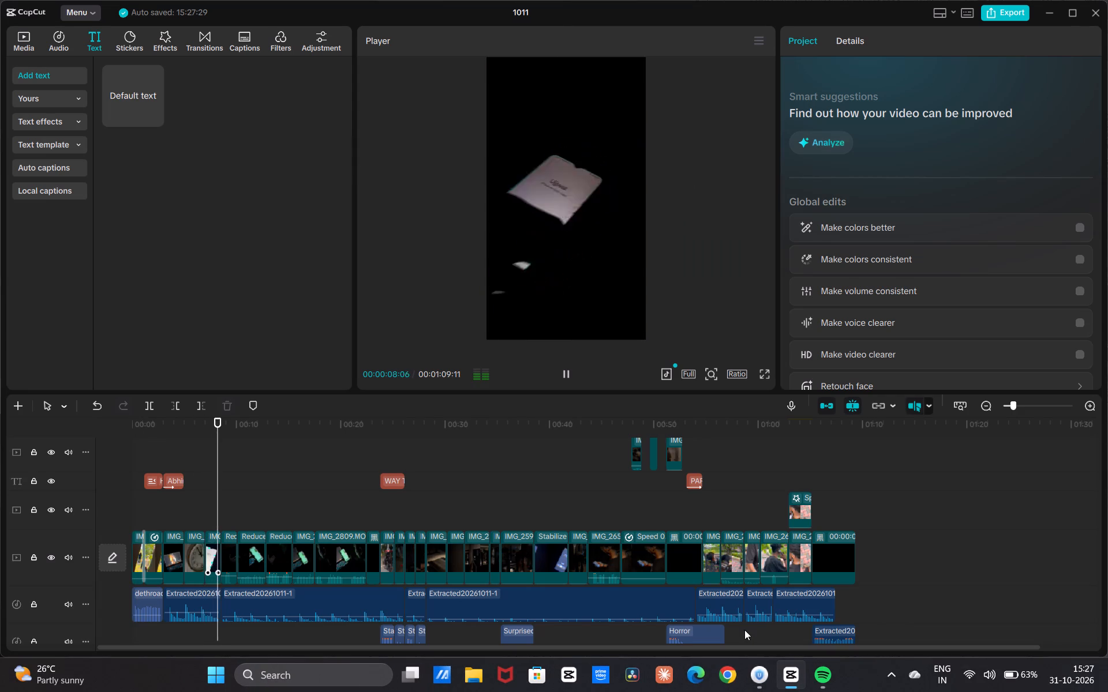
pyautogui.press('space')
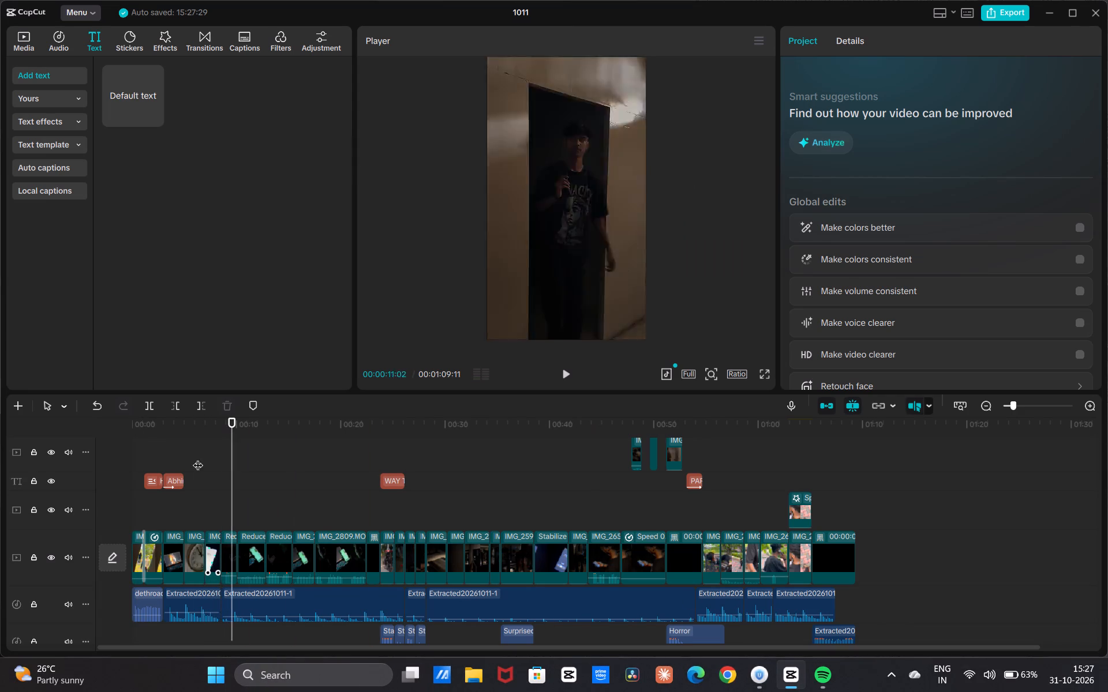
# Add a default text clip to the title track starting at 00:00:08:16.
pyautogui.moveTo(234, 436); pyautogui.dragTo(229, 440)
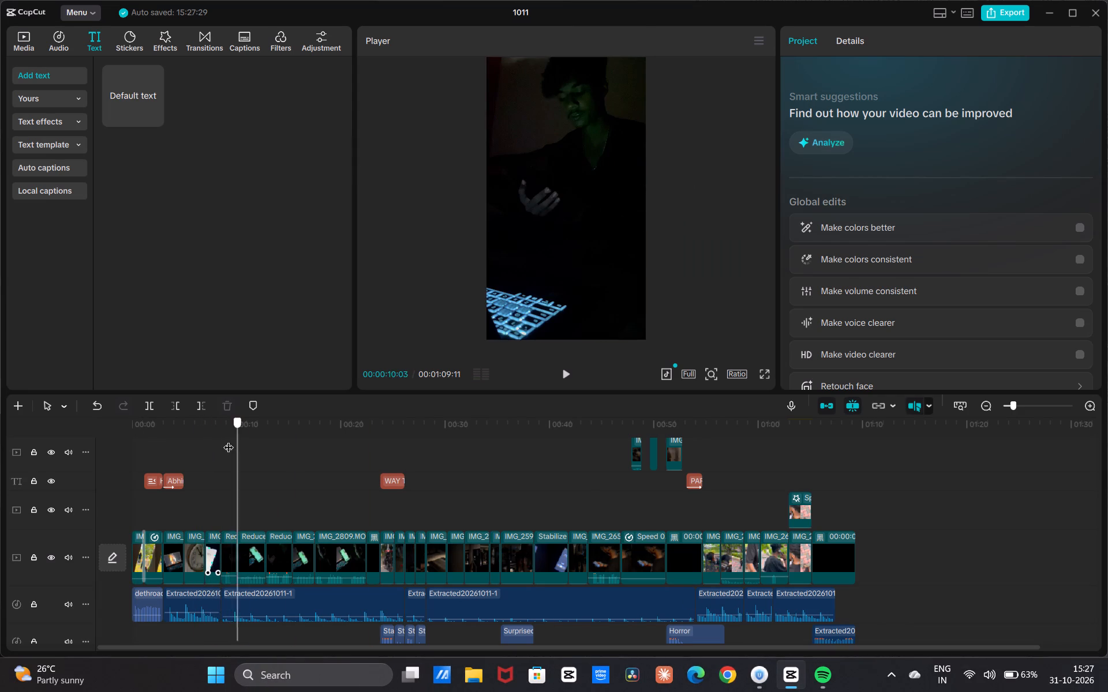
pyautogui.moveTo(229, 440); pyautogui.dragTo(219, 450)
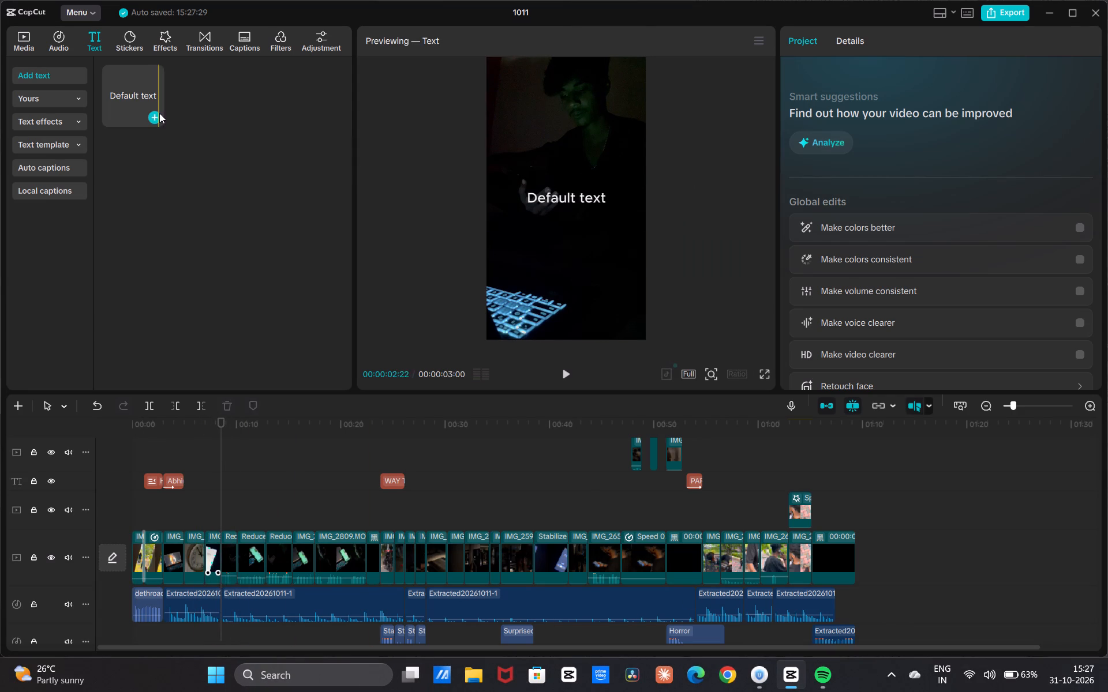
pyautogui.moveTo(141, 103); pyautogui.dragTo(234, 476)
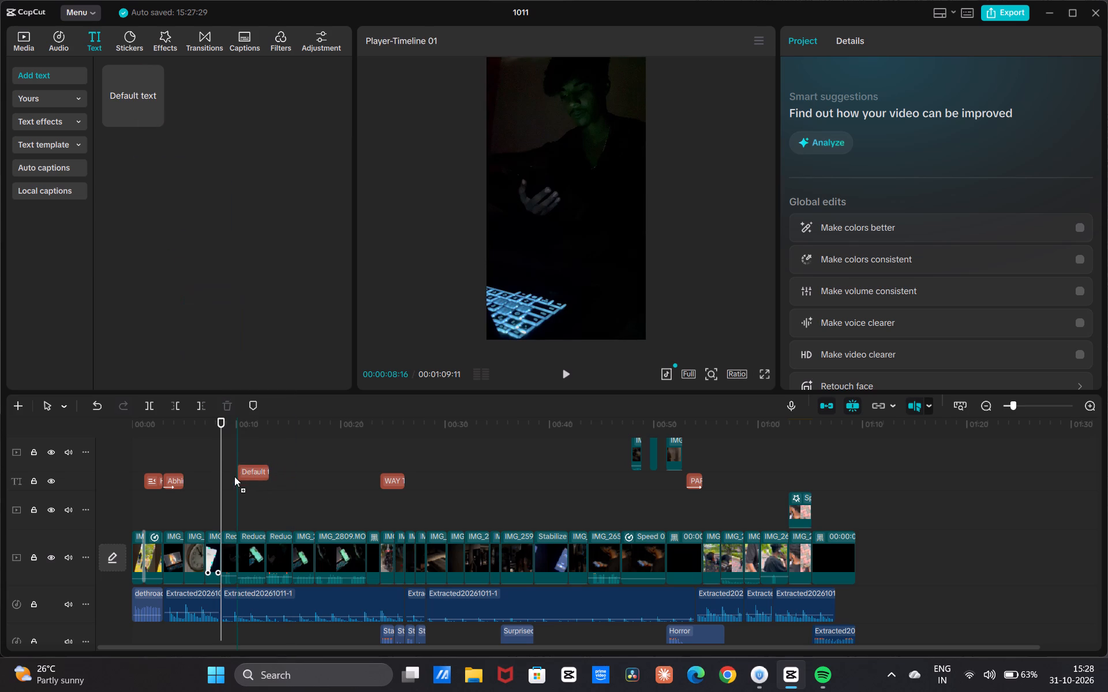
pyautogui.moveTo(234, 476); pyautogui.dragTo(224, 479)
pyautogui.click(224, 479)
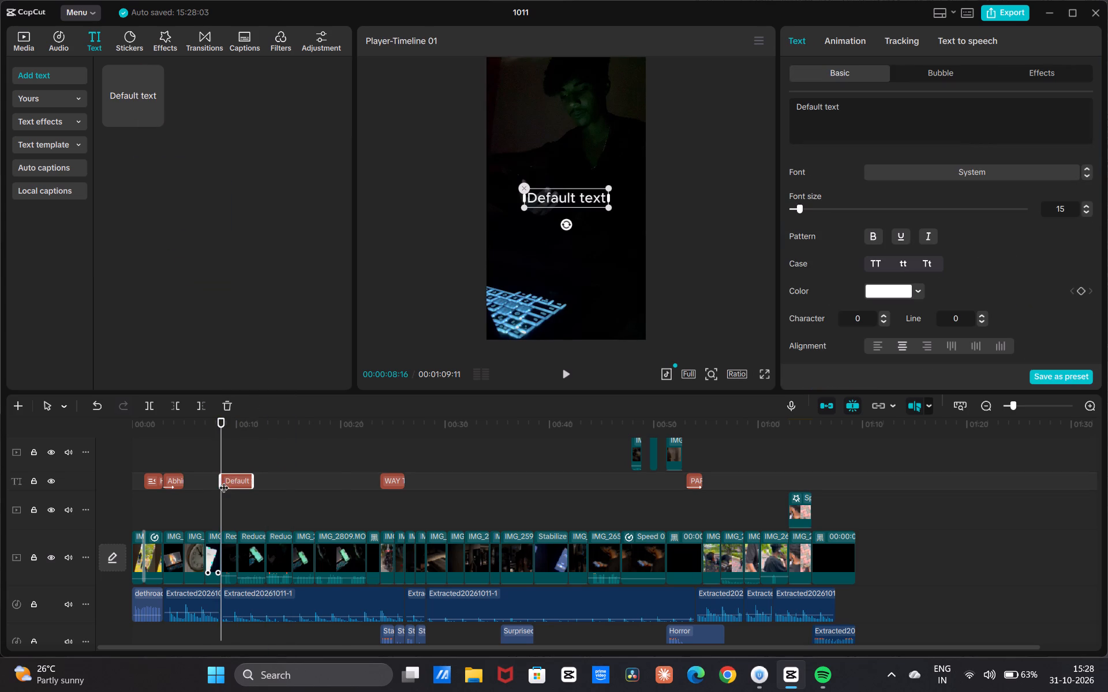
# Replace the new title's placeholder text with "Abhinav - Hero".
pyautogui.click(848, 122)
pyautogui.press('BackSpace')
pyautogui.press('BackSpace')
pyautogui.press('BackSpace')
pyautogui.press('BackSpace')
pyautogui.press('BackSpace')
pyautogui.press('BackSpace')
pyautogui.press('BackSpace')
pyautogui.press('BackSpace')
pyautogui.press('BackSpace')
pyautogui.press('BackSpace')
pyautogui.press('BackSpace')
pyautogui.press('BackSpace')
pyautogui.press('BackSpace')
pyautogui.press('BackSpace')
pyautogui.press('BackSpace')
pyautogui.press('BackSpace')
pyautogui.press('BackSpace')
pyautogui.press('BackSpace')
pyautogui.press('BackSpace')
pyautogui.press('BackSpace')
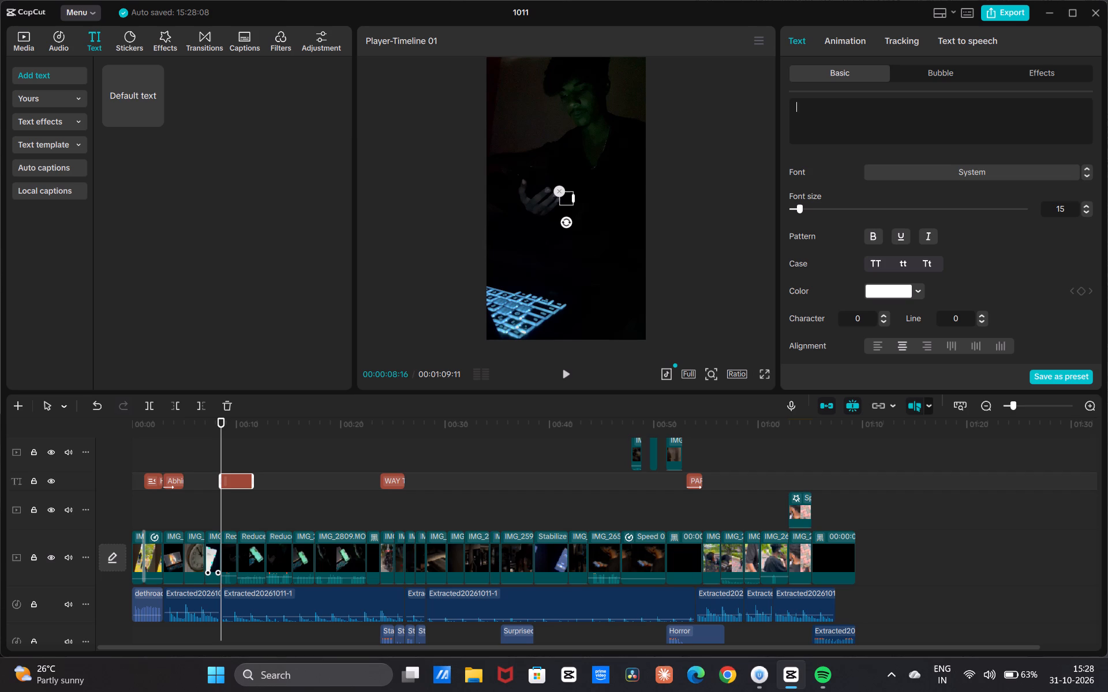
pyautogui.write('abh')
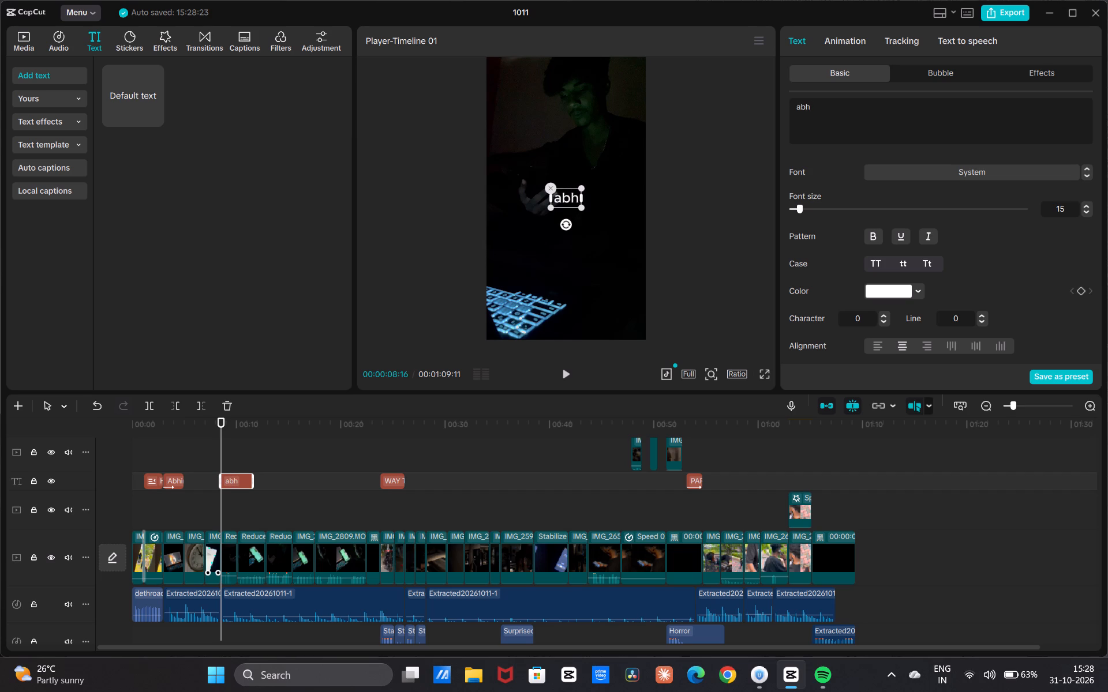
pyautogui.press('BackSpace')
pyautogui.press('BackSpace')
pyautogui.press('BackSpace')
pyautogui.press('BackSpace')
pyautogui.press('BackSpace')
pyautogui.press('BackSpace')
pyautogui.press('BackSpace')
pyautogui.press('BackSpace')
pyautogui.press('BackSpace')
pyautogui.write('Abhi')
pyautogui.write('nav')
pyautogui.press('space')
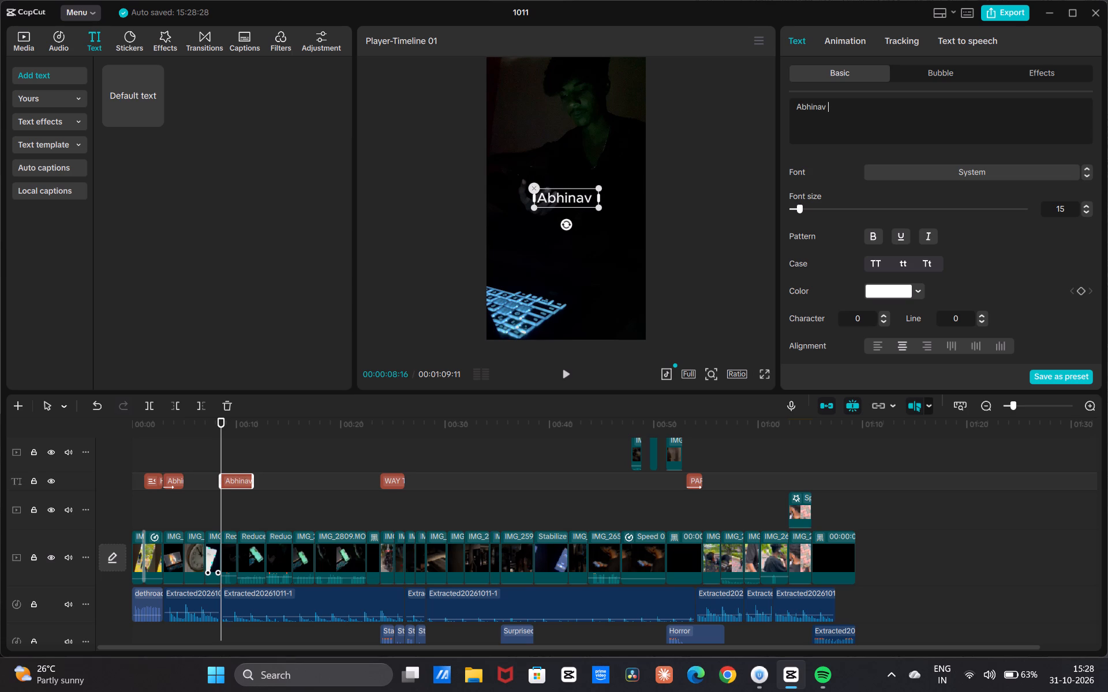
pyautogui.press('-')
pyautogui.press('space')
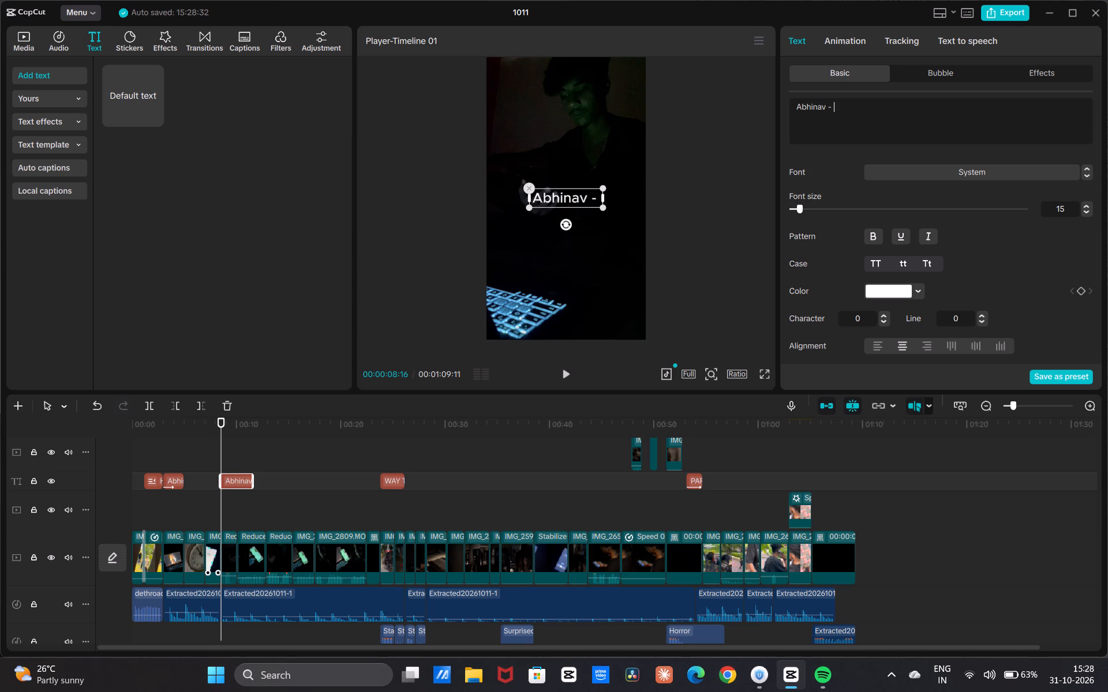
pyautogui.write('HR')
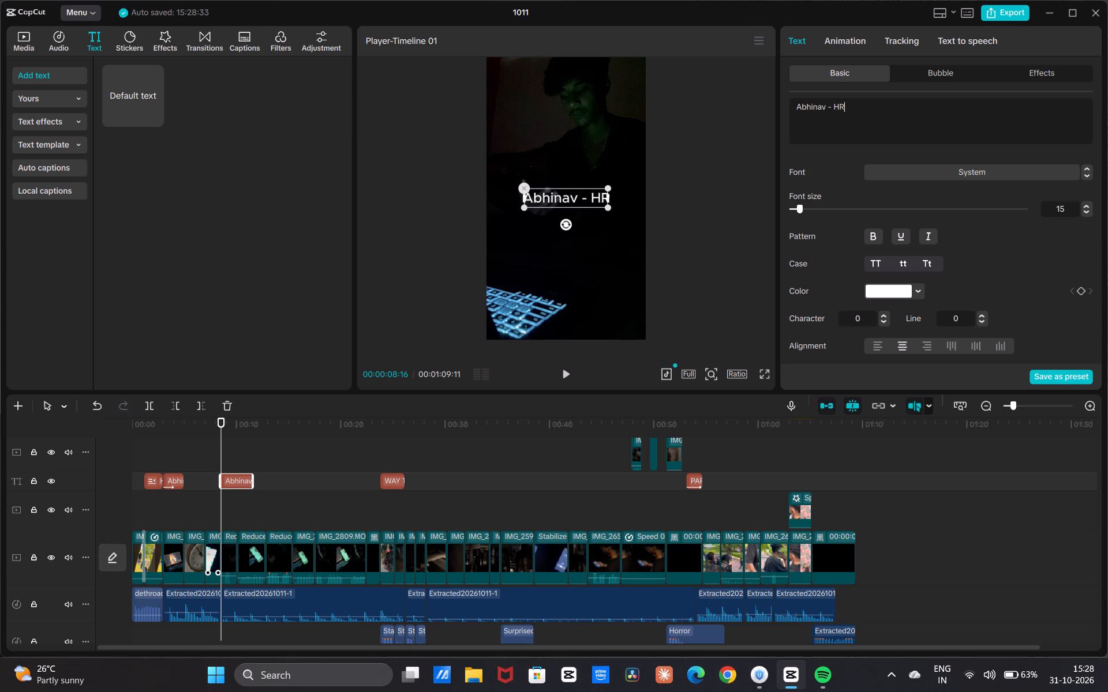
pyautogui.press('space')
pyautogui.press('BackSpace')
pyautogui.press('BackSpace')
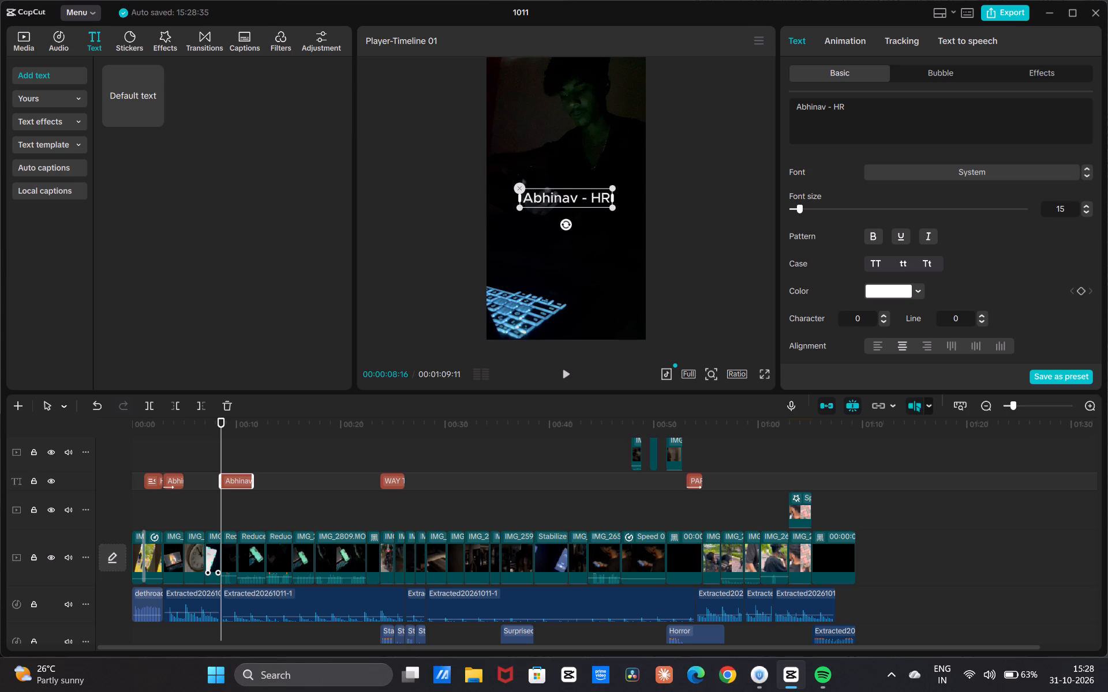
pyautogui.write('ero')
pyautogui.press('space')
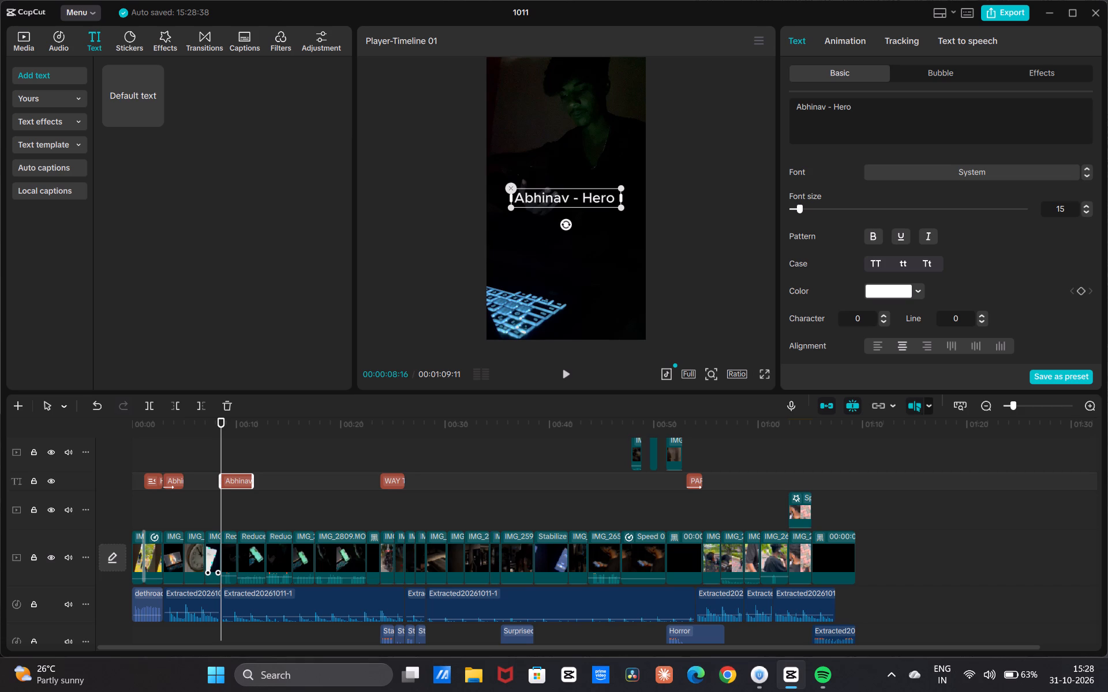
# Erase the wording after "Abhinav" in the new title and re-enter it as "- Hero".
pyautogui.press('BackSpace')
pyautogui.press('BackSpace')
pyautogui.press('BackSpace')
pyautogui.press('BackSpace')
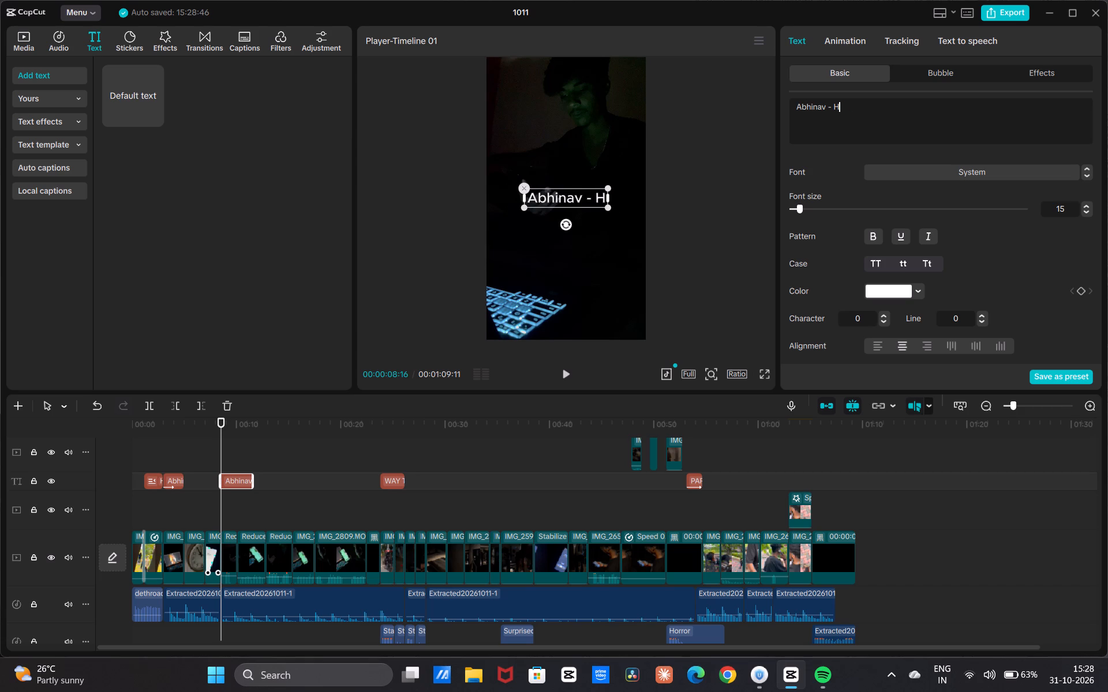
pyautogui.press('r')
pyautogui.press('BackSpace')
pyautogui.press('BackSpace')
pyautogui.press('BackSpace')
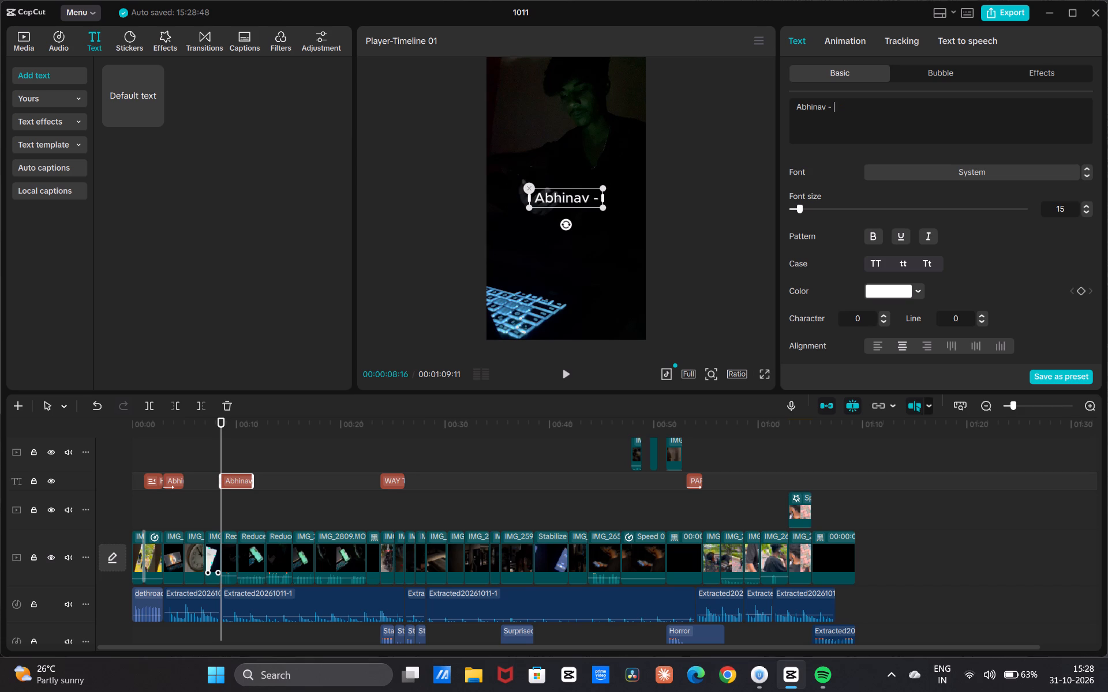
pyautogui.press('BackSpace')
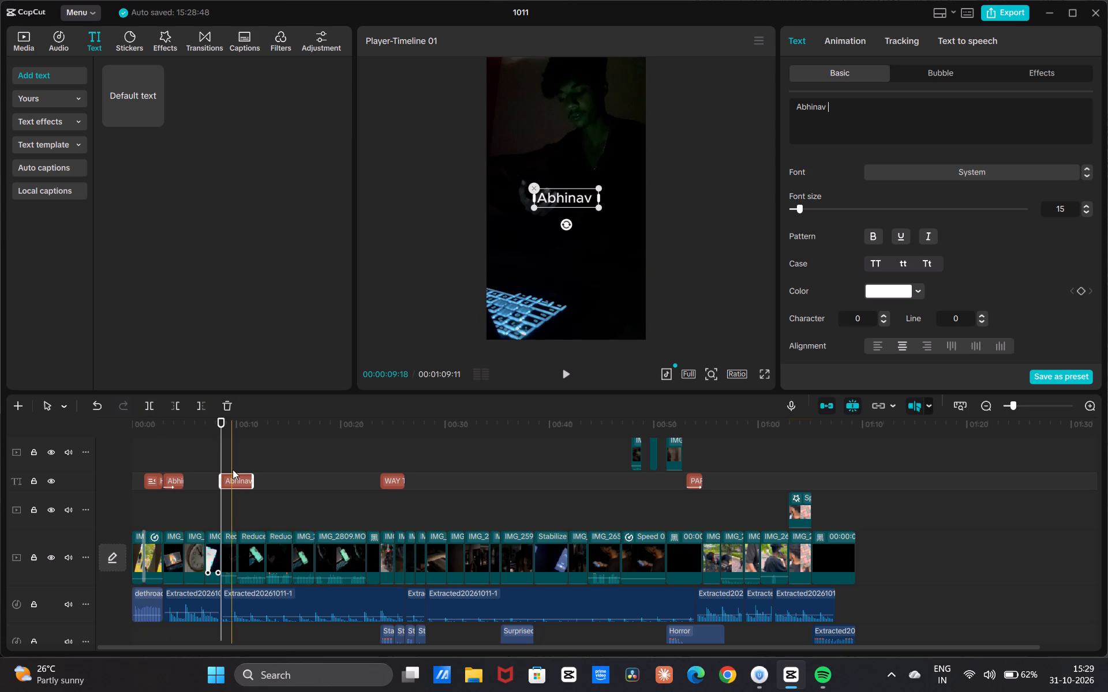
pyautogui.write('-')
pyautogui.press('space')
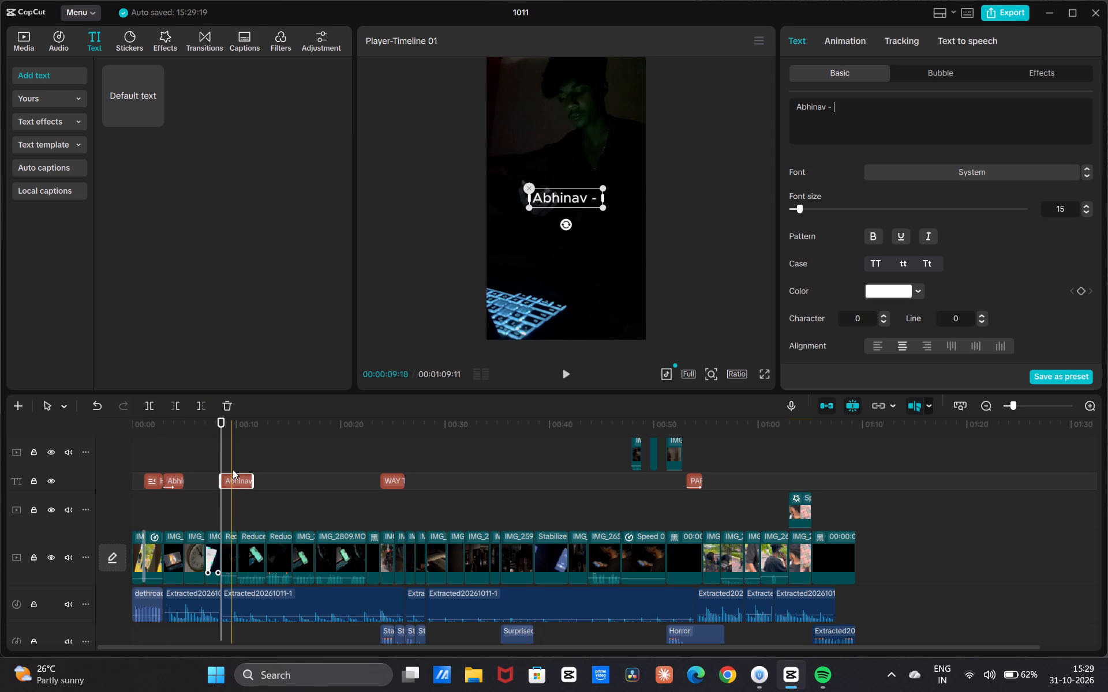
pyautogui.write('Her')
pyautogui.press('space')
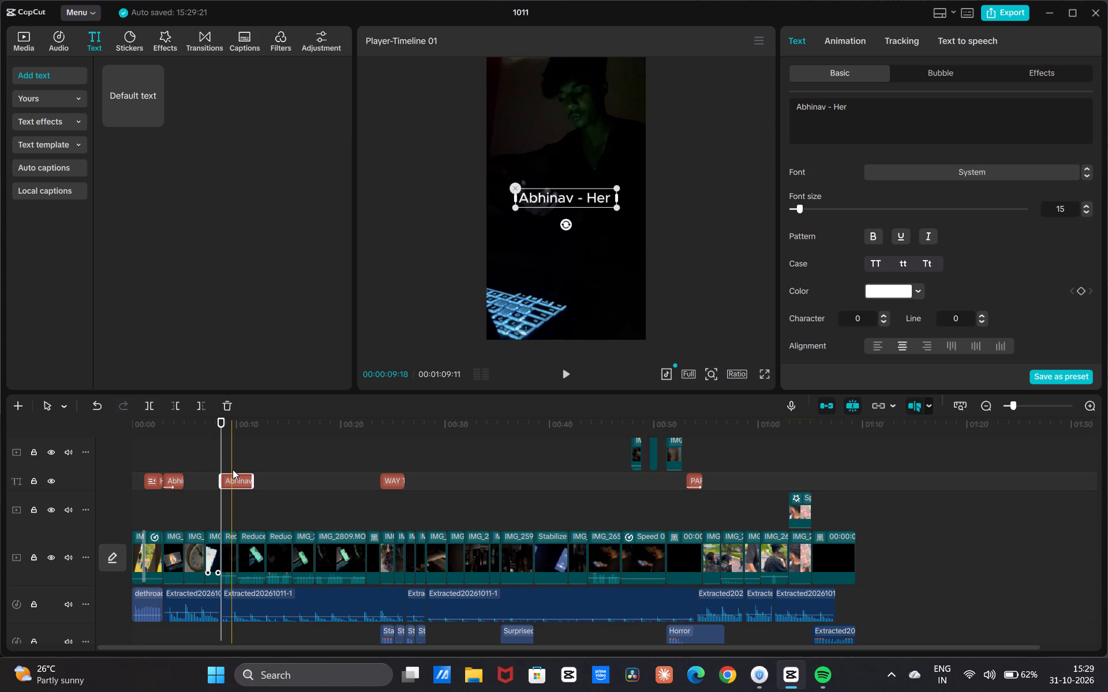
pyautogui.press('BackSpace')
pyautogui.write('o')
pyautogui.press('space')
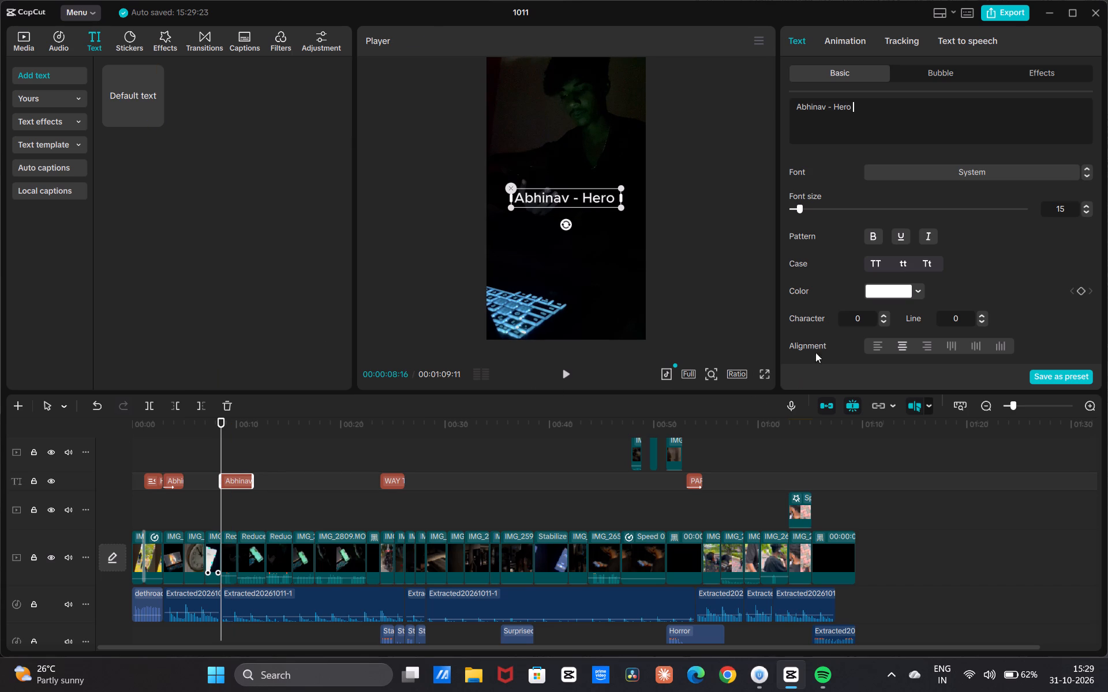
# Change the "Abhinav - Hero" title's text colour to pure red, FF0000.
pyautogui.click(878, 294)
pyautogui.moveTo(895, 325); pyautogui.dragTo(913, 339)
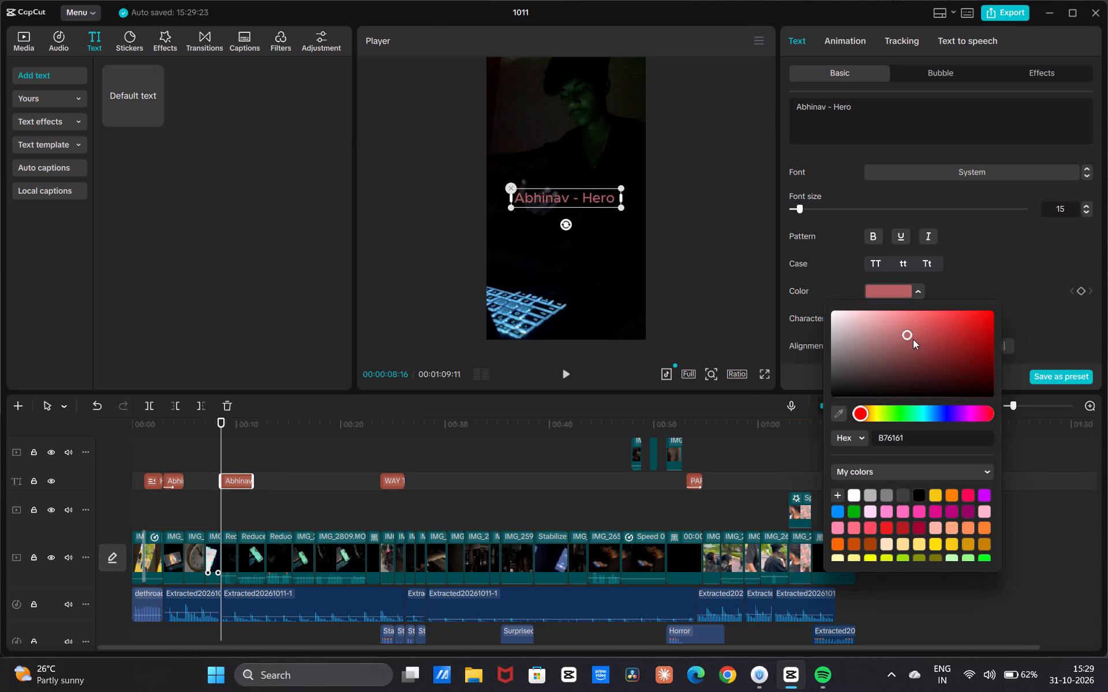
pyautogui.moveTo(913, 339); pyautogui.dragTo(1028, 274)
# Try successive fonts on the "Abhinav - Hero" title and settle on Algerian.
pyautogui.doubleClick(1085, 177)
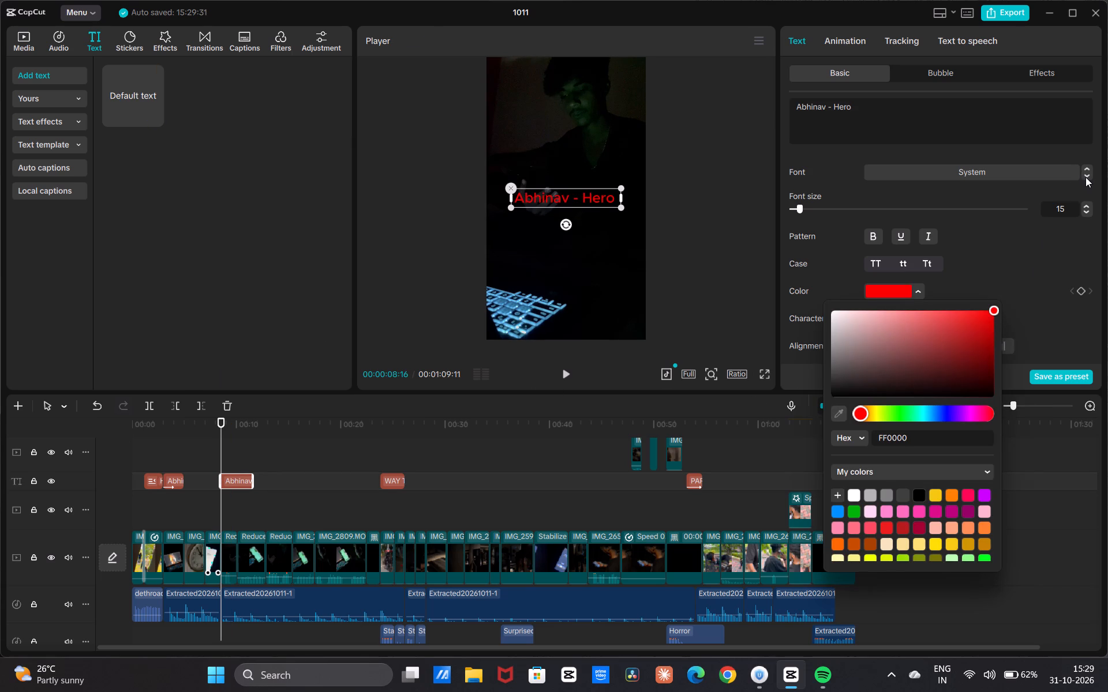
pyautogui.click(1085, 177)
pyautogui.click(1085, 177)
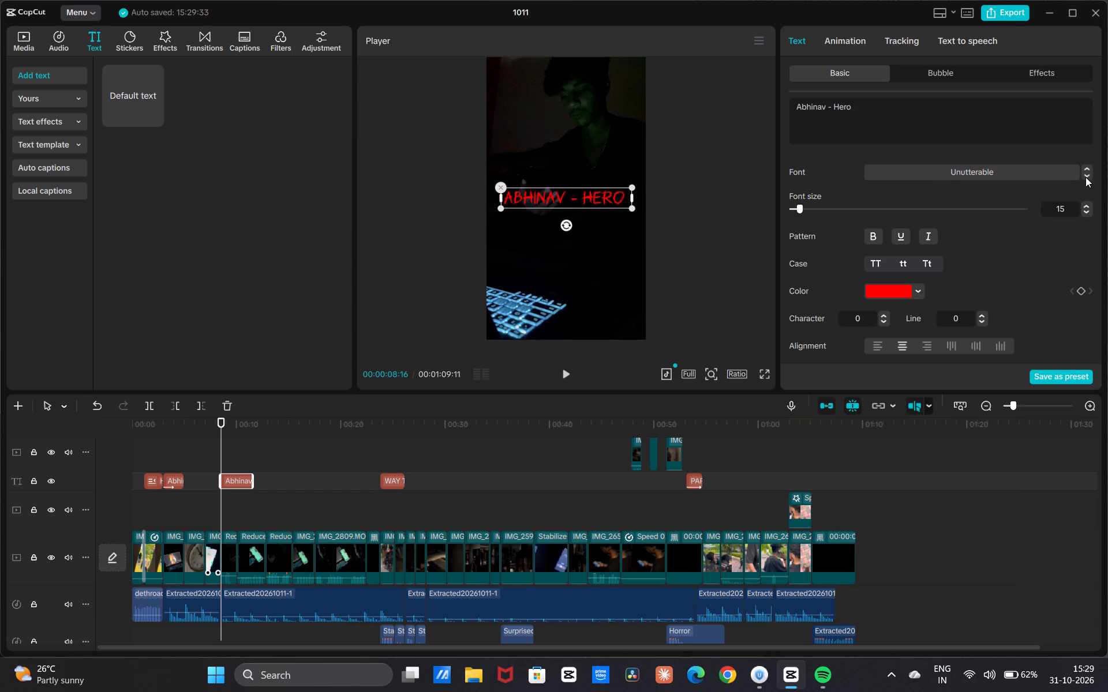
pyautogui.click(1085, 177)
pyautogui.click(1085, 177)
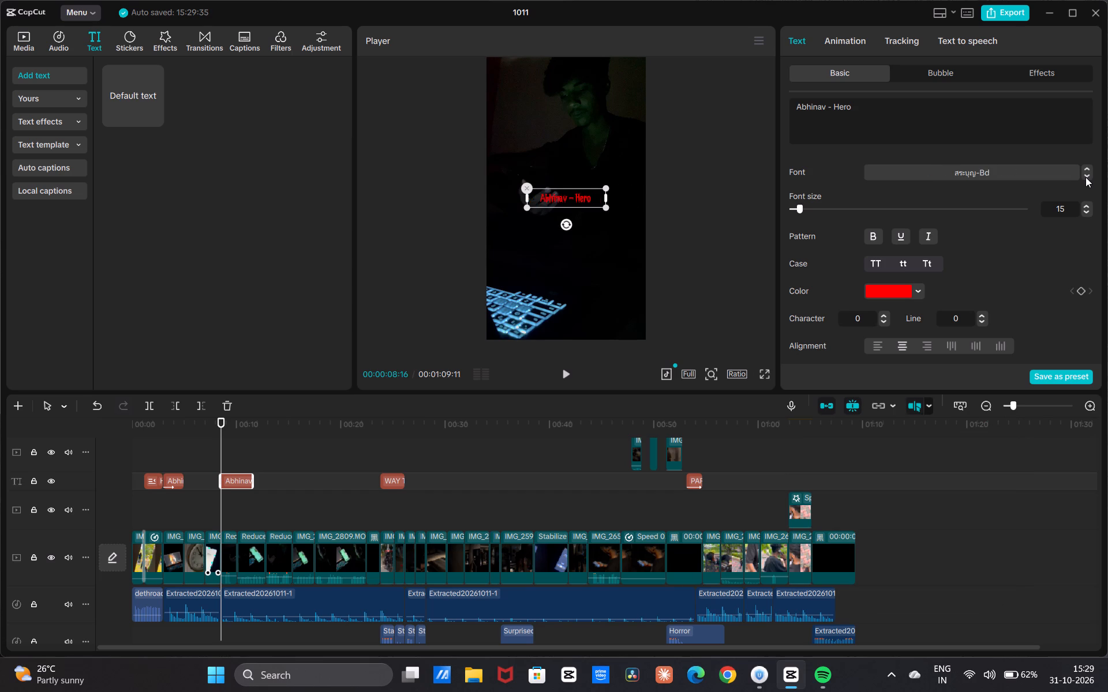
pyautogui.click(1085, 177)
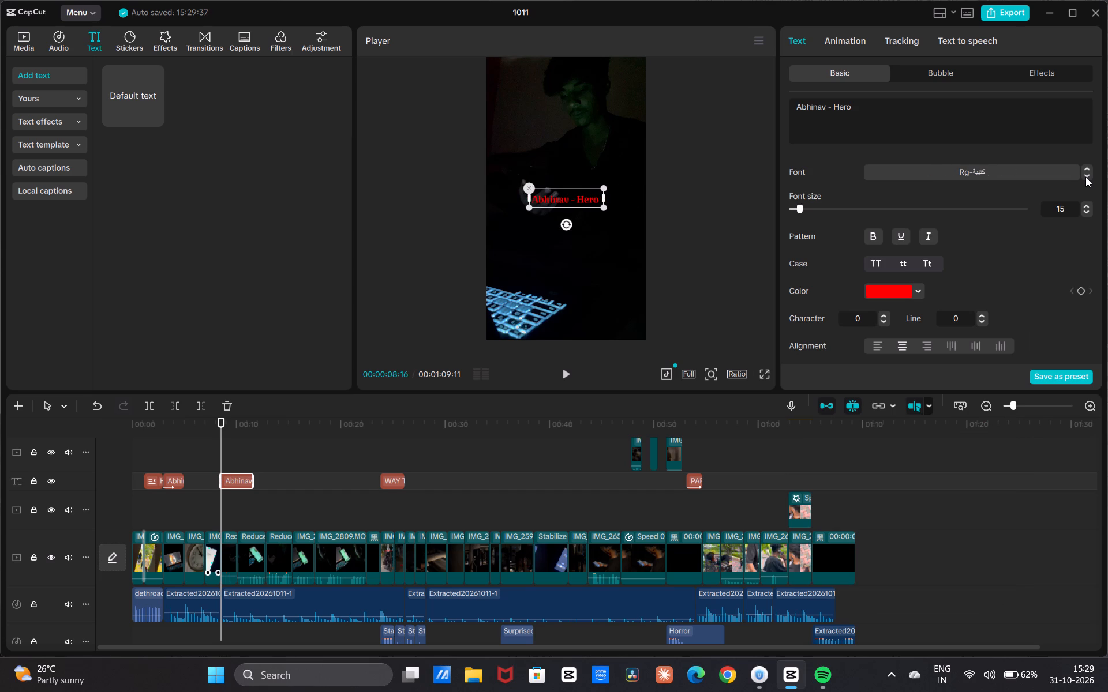
pyautogui.click(1085, 177)
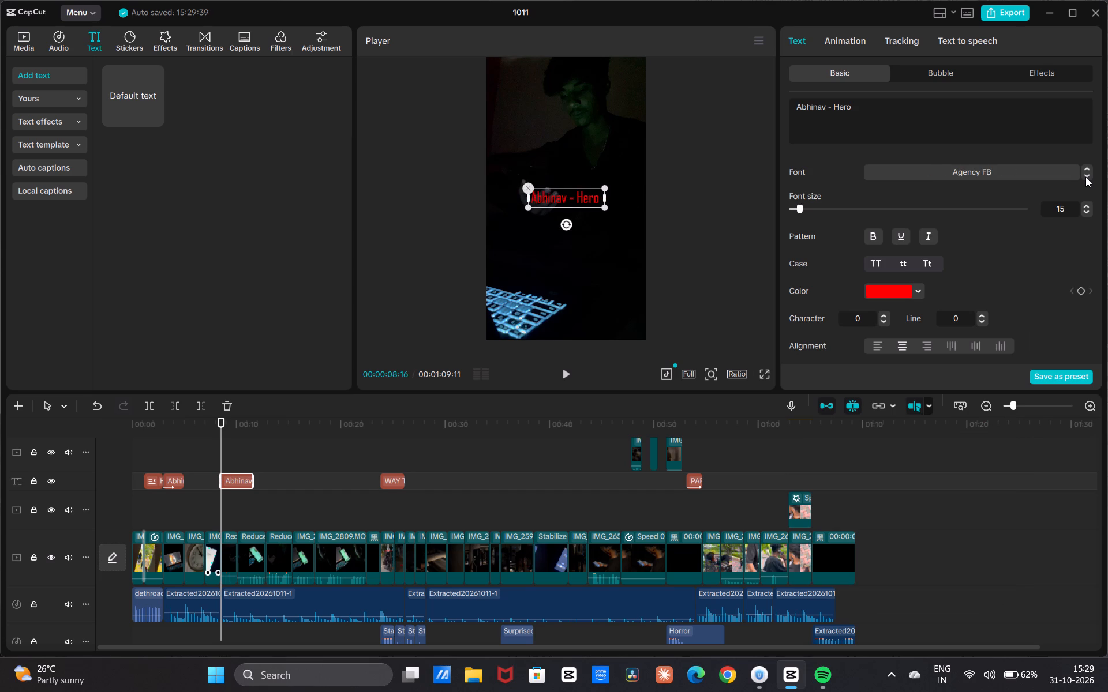
pyautogui.click(1085, 177)
pyautogui.click(1085, 177)
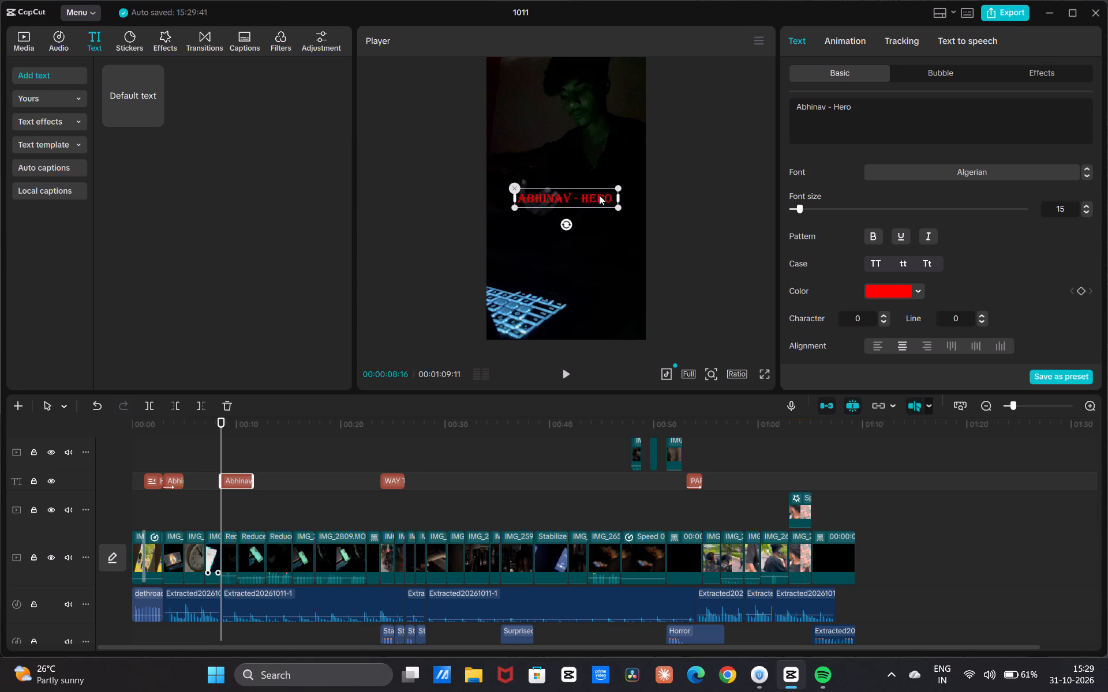
# Scale the "Abhinav - Hero" title down to about two-thirds size and move it to the upper-left area of the video frame.
pyautogui.moveTo(618, 206); pyautogui.dragTo(594, 191)
pyautogui.moveTo(581, 195); pyautogui.dragTo(556, 168)
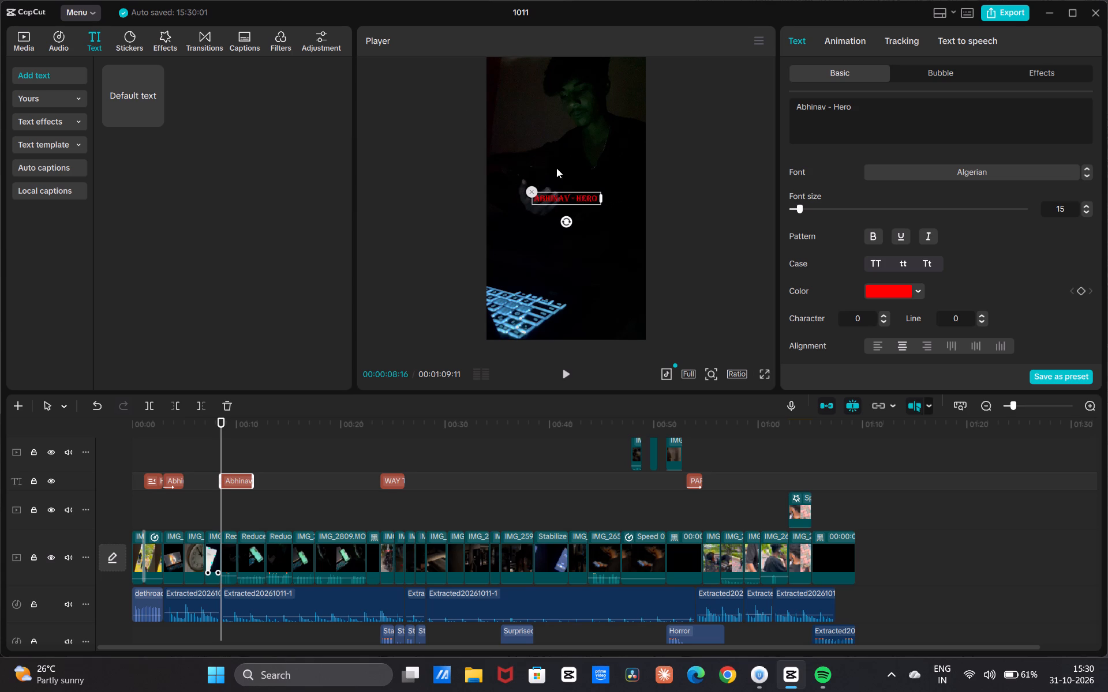
pyautogui.moveTo(556, 168); pyautogui.dragTo(537, 116)
pyautogui.click(538, 116)
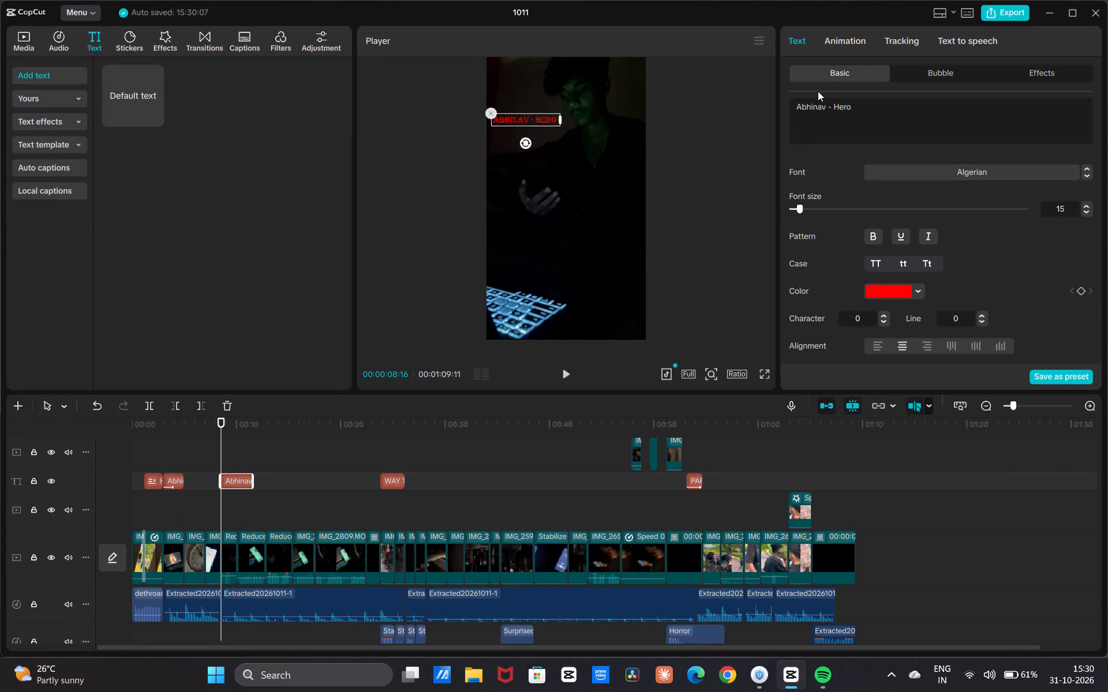
# Clear the "Type" animation search and apply the Data Fracture entrance animation to the "Abhinav - Hero" title.
pyautogui.click(841, 36)
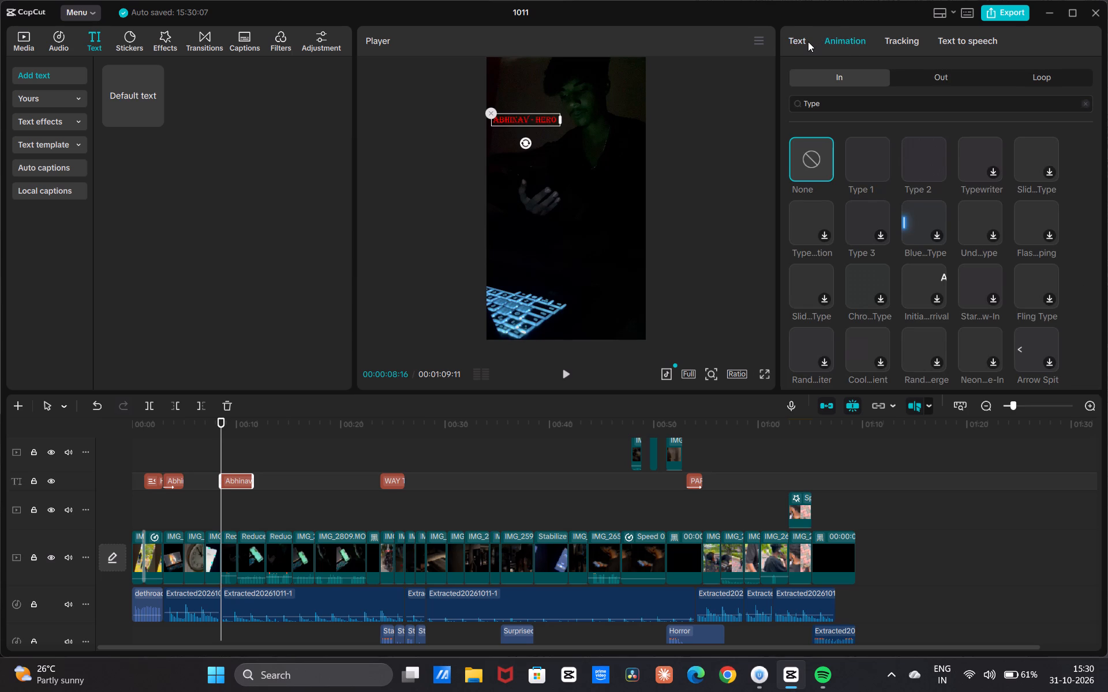
pyautogui.click(807, 42)
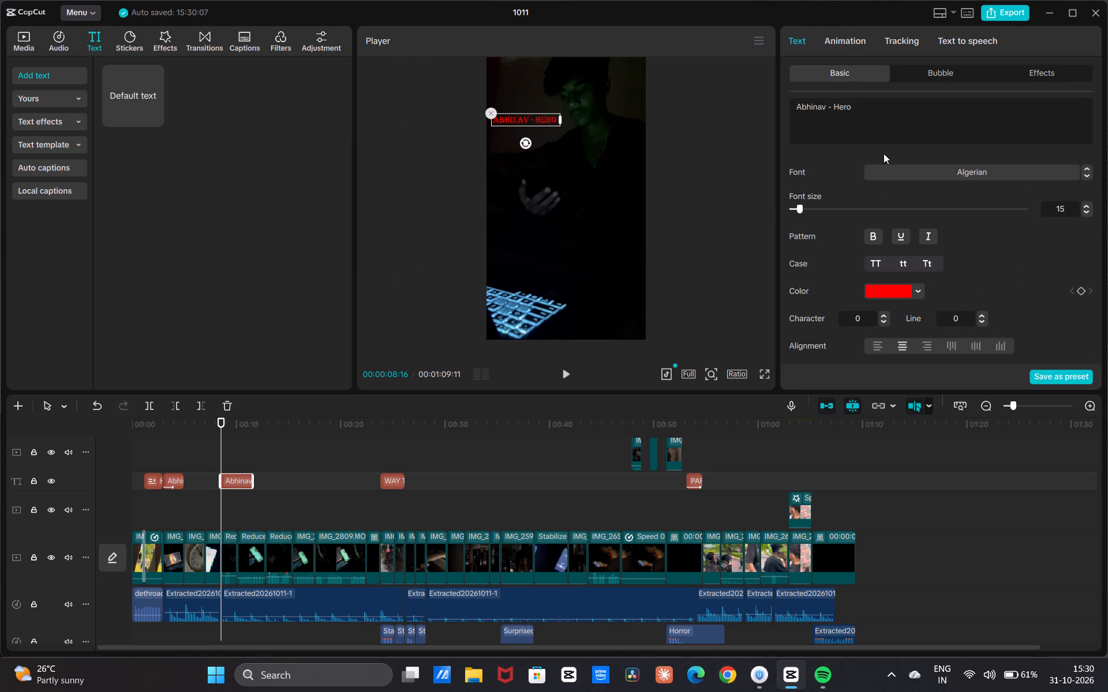
pyautogui.scroll(3, 853, 185)
pyautogui.click(834, 48)
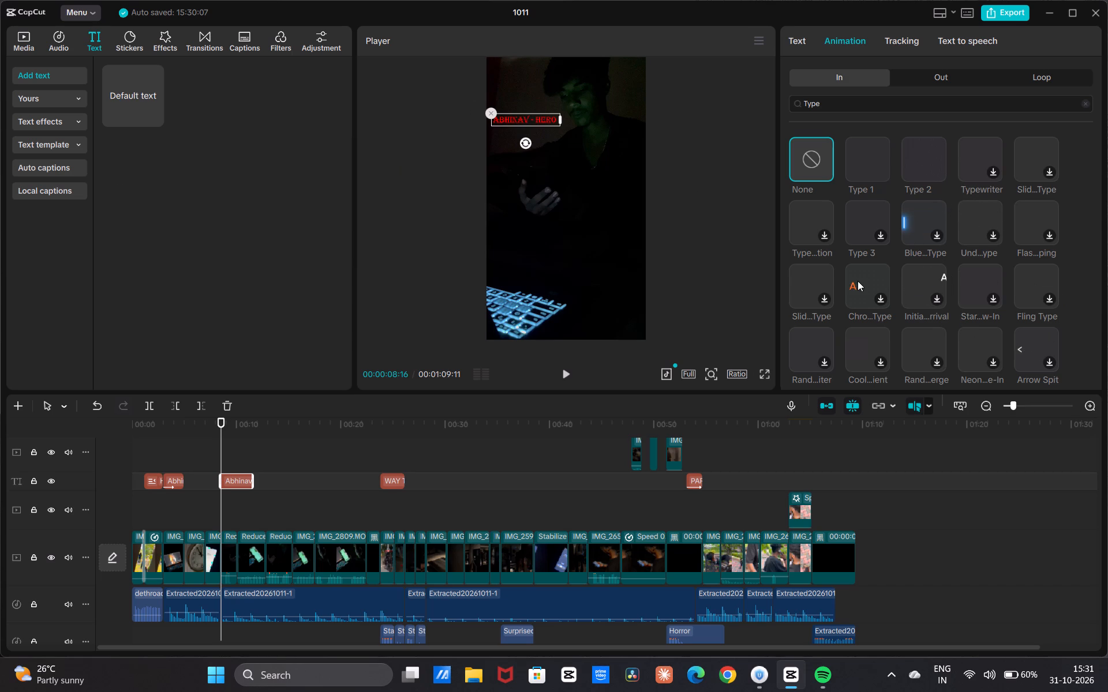
pyautogui.scroll(-2, 858, 291)
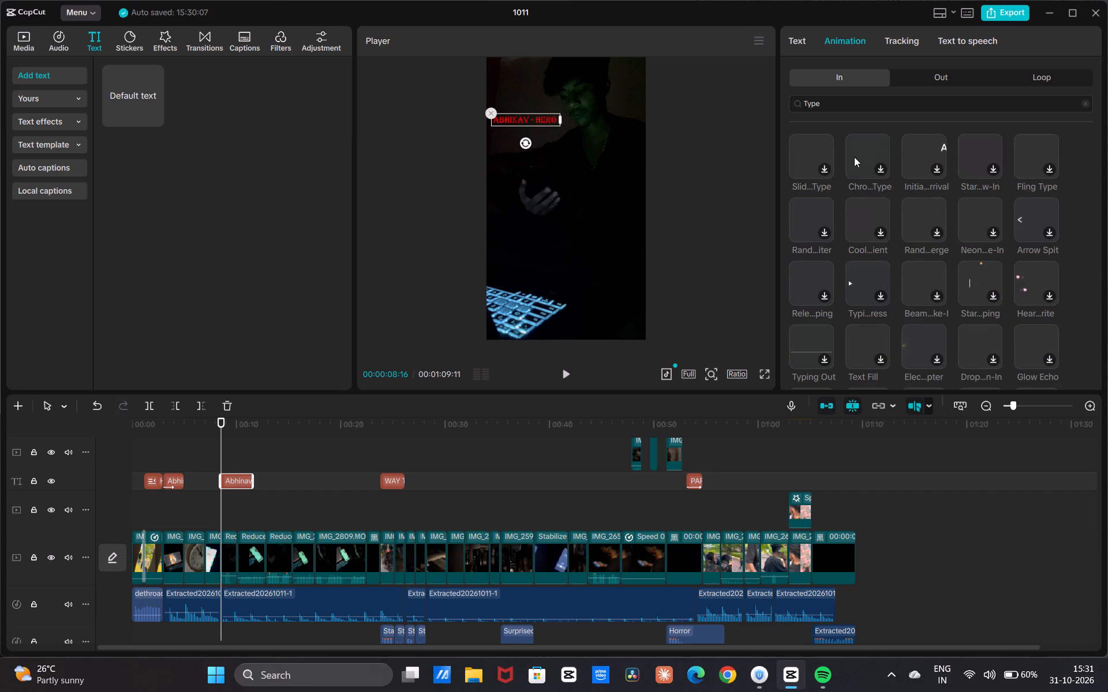
pyautogui.scroll(5, 854, 157)
pyautogui.click(1080, 108)
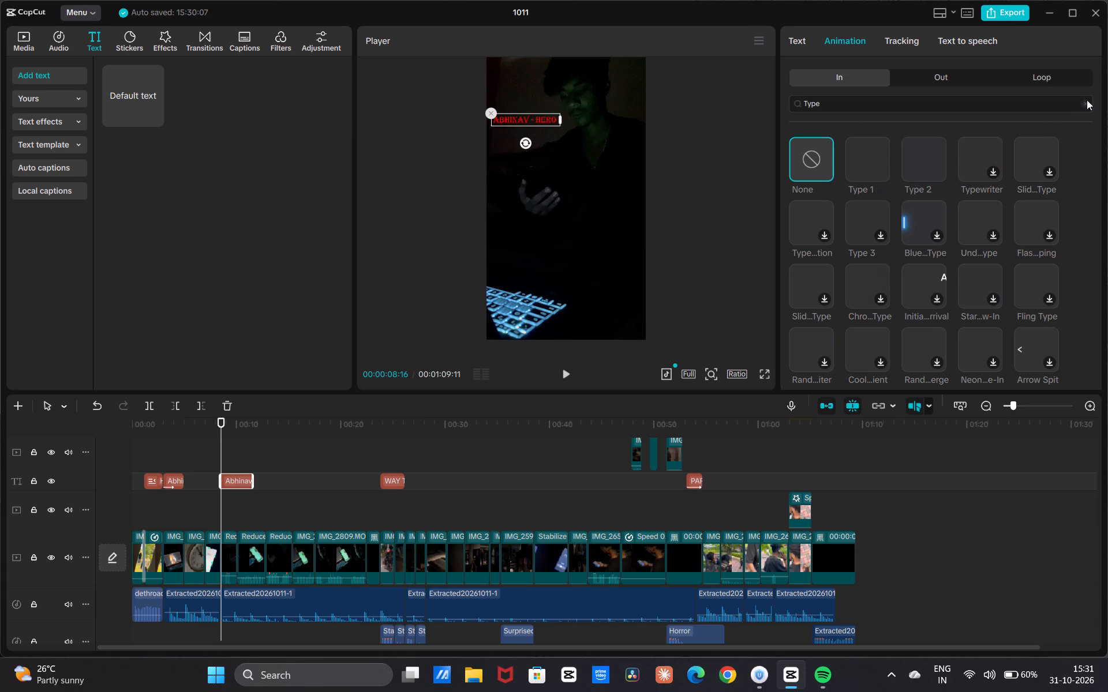
pyautogui.click(1087, 100)
pyautogui.click(1081, 101)
pyautogui.click(774, 163)
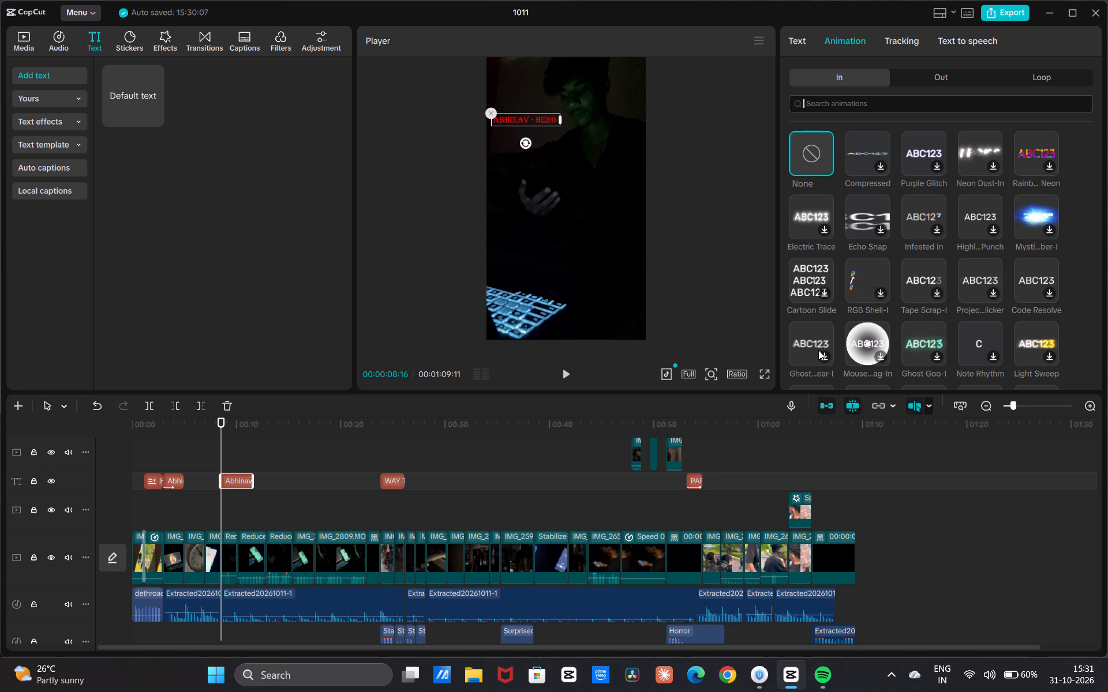
pyautogui.scroll(-1, 832, 344)
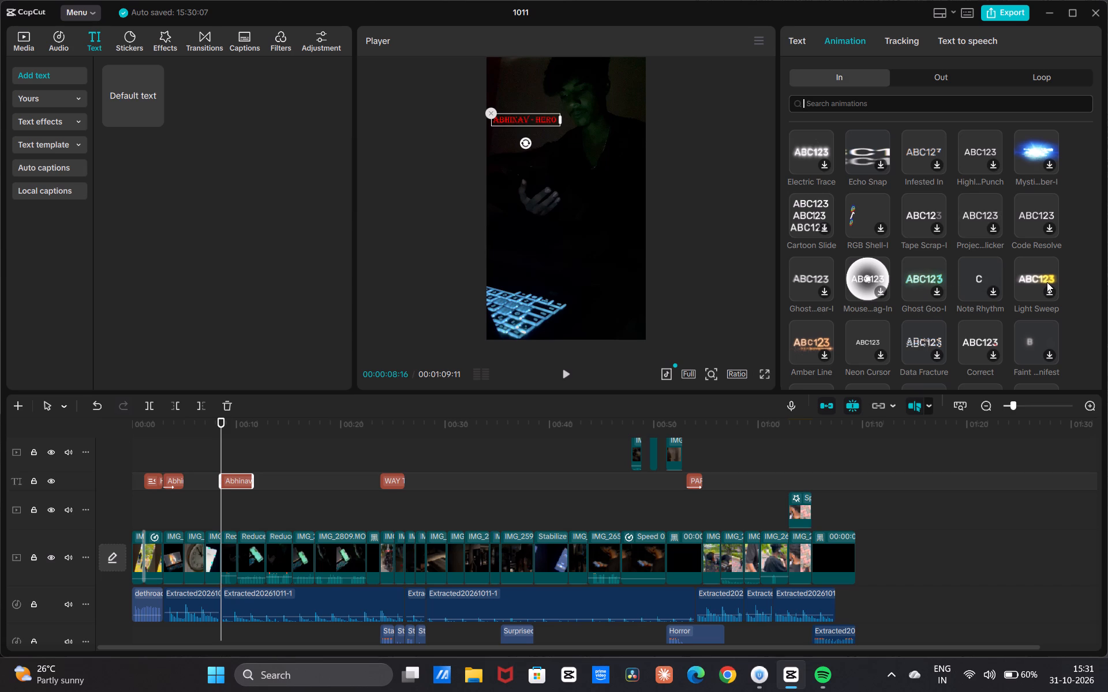
pyautogui.scroll(-2, 909, 271)
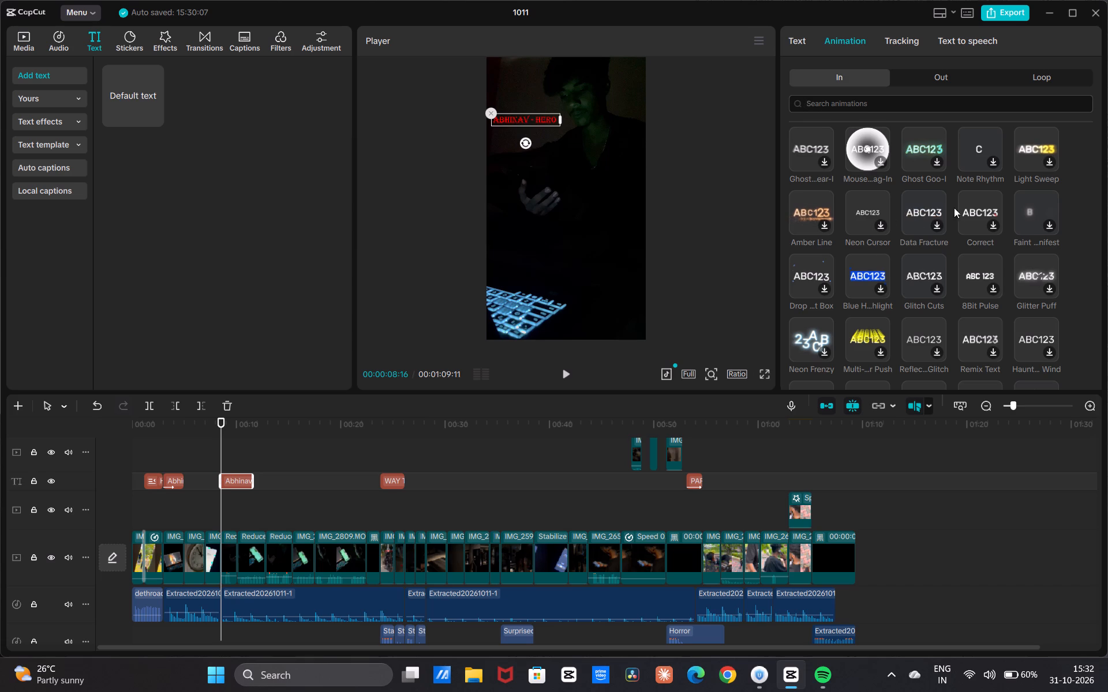
pyautogui.click(922, 220)
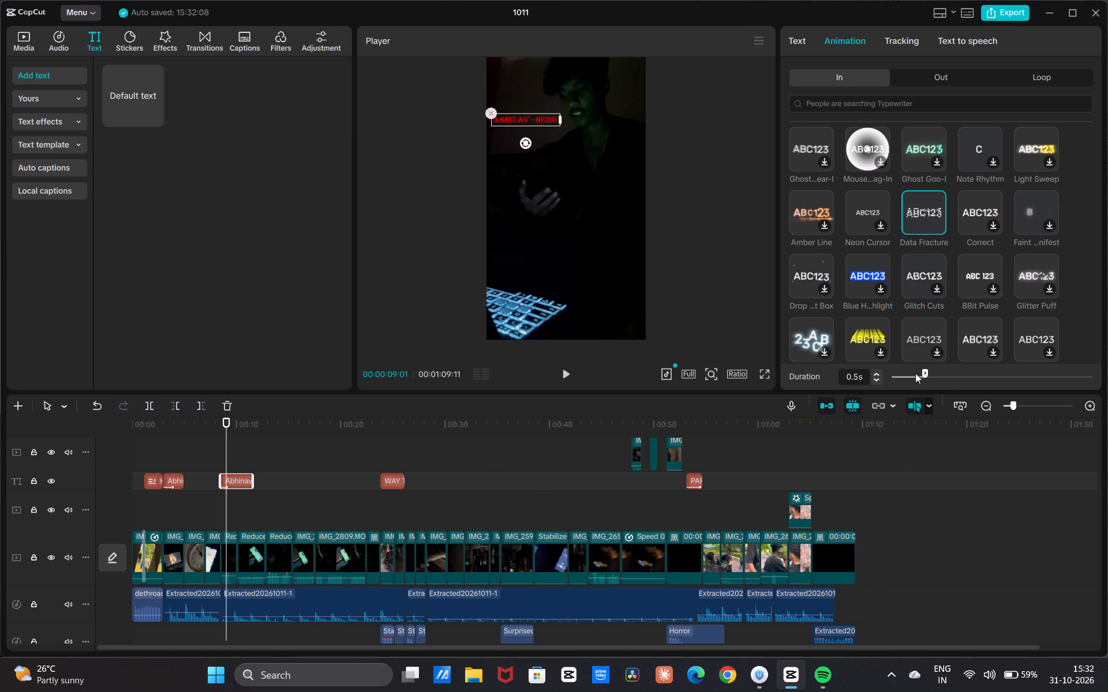
# Set the Data Fracture animation's duration to 1.0 s and play it back from the title's start at 00:00:08:16.
pyautogui.moveTo(924, 370); pyautogui.dragTo(955, 377)
pyautogui.press('space')
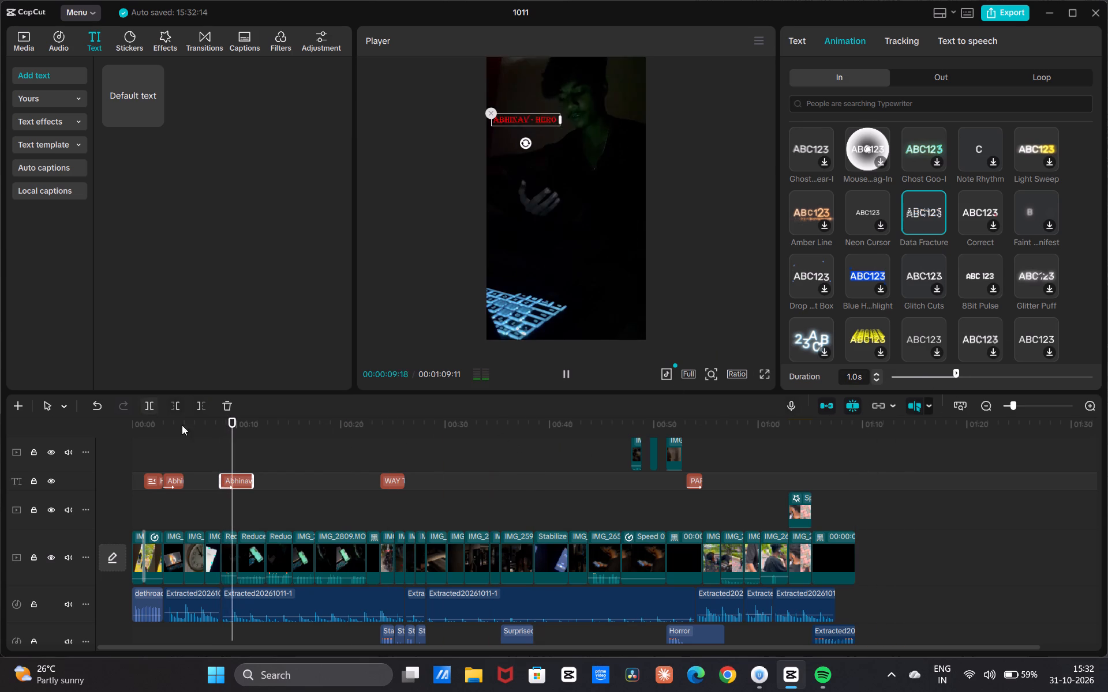
pyautogui.press('space')
pyautogui.moveTo(242, 441); pyautogui.dragTo(221, 463)
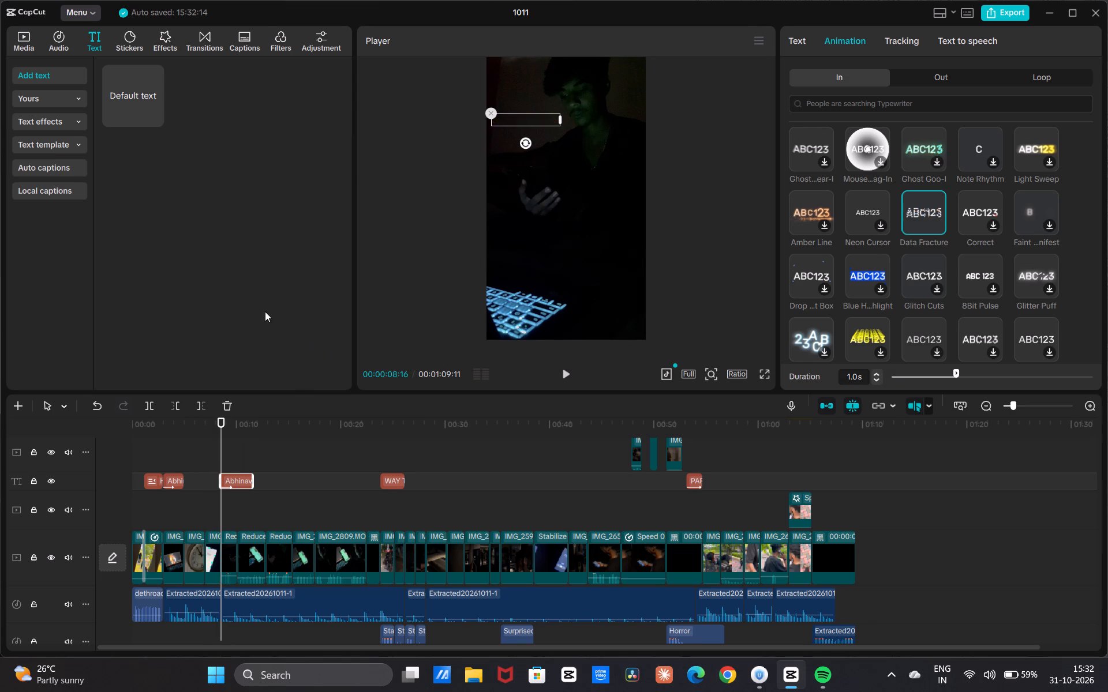
pyautogui.press('space')
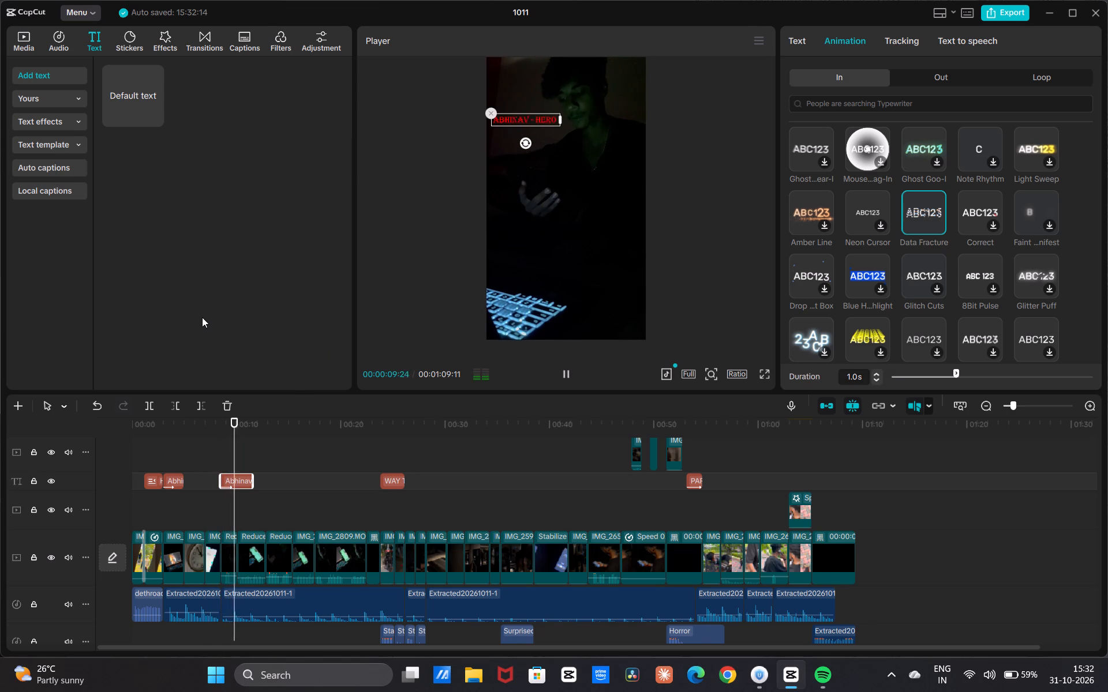
pyautogui.press('space')
pyautogui.moveTo(240, 447); pyautogui.dragTo(228, 457)
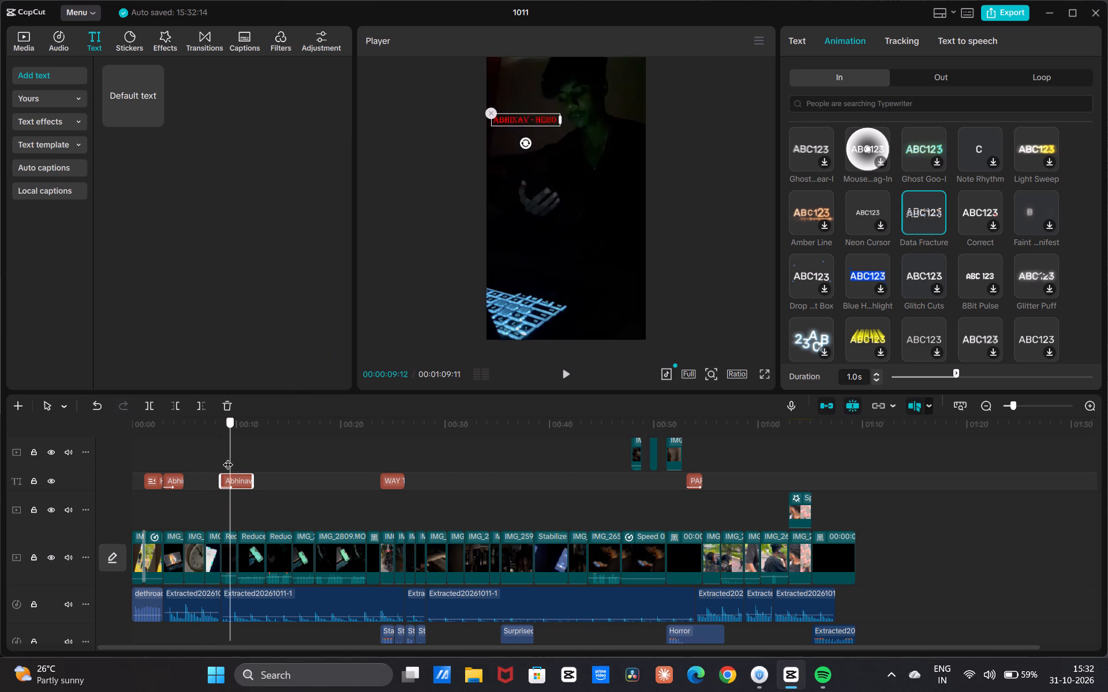
pyautogui.moveTo(228, 457); pyautogui.dragTo(219, 457)
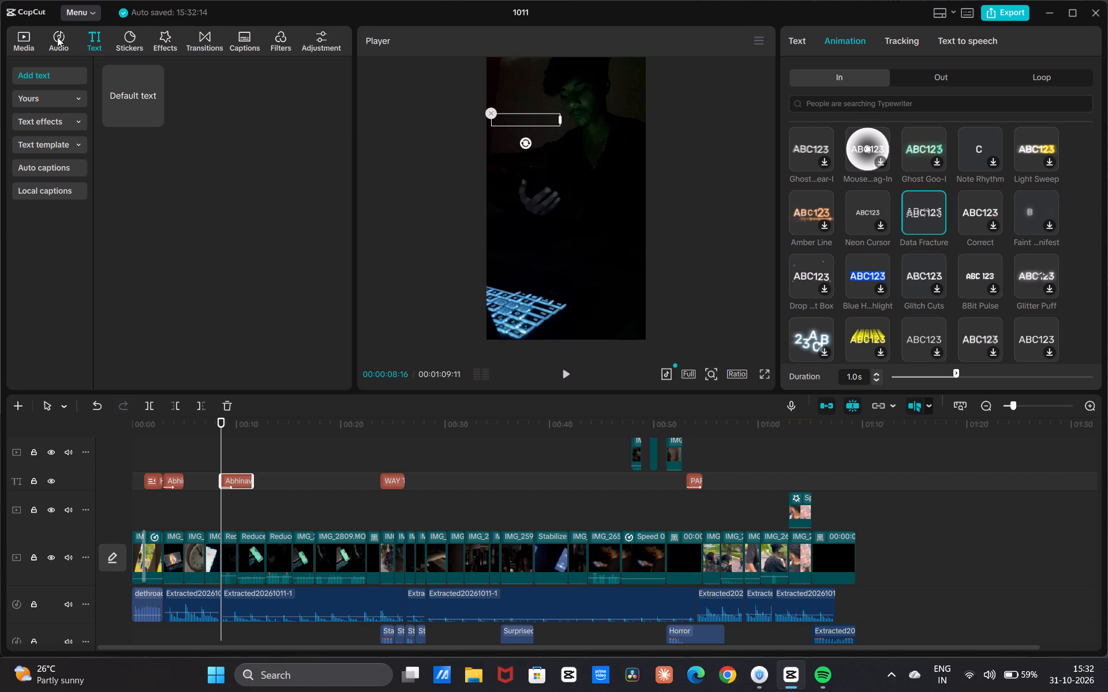
# Replace the old query in the sound effects library with a search for "rocket".
pyautogui.click(53, 37)
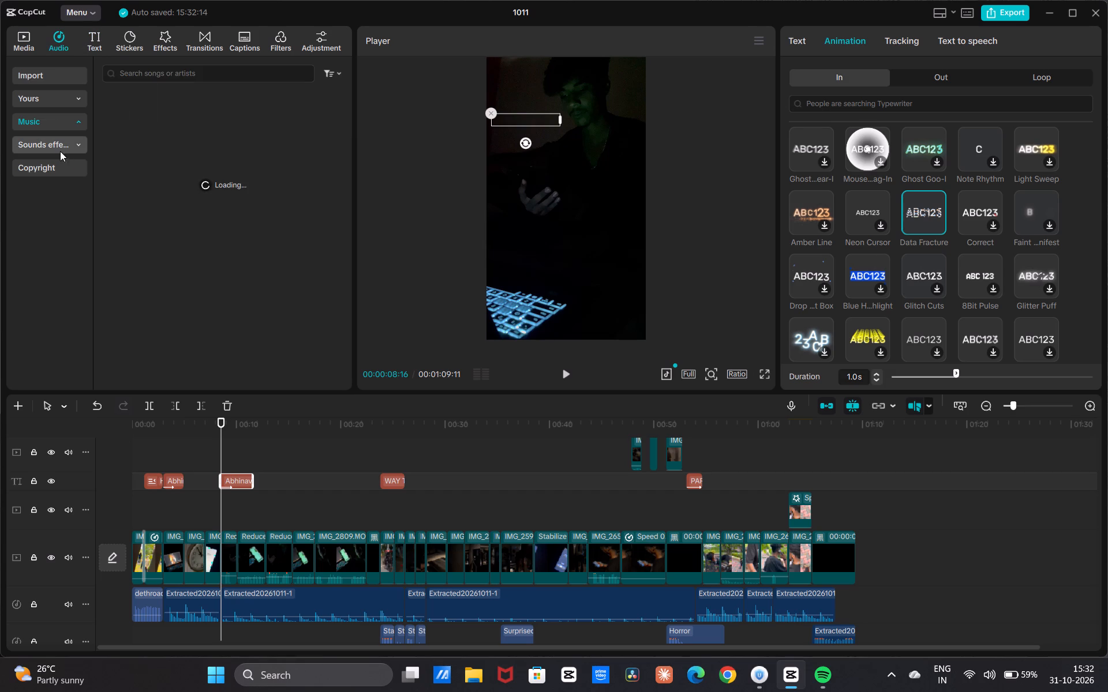
pyautogui.click(60, 149)
pyautogui.click(146, 72)
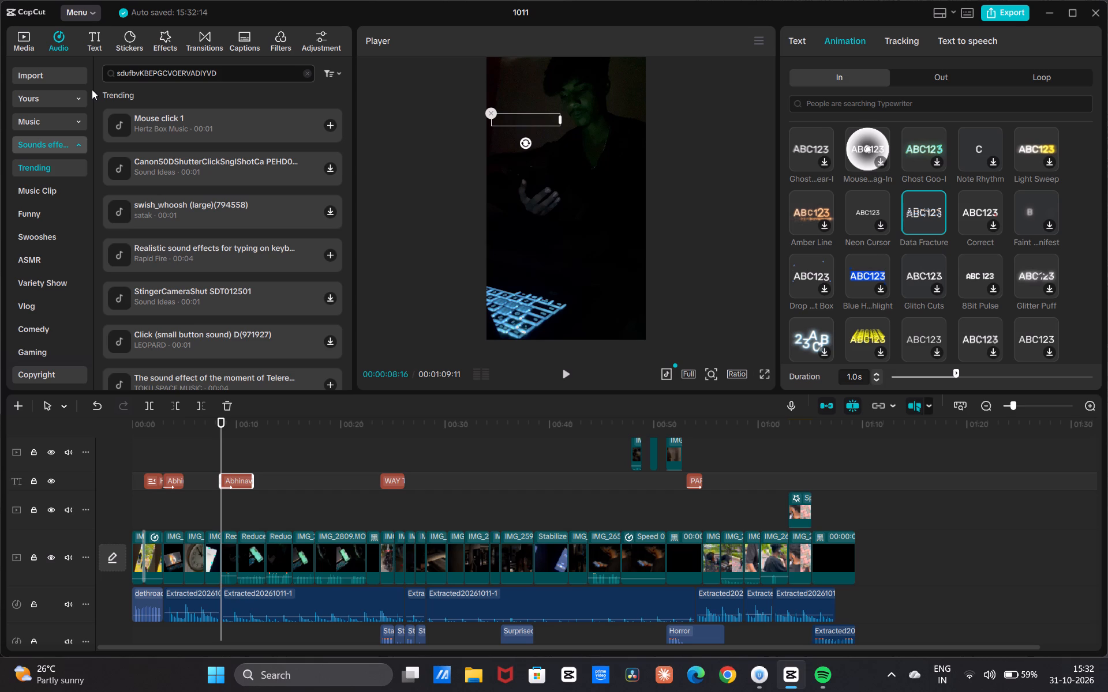
pyautogui.press('BackSpace')
pyautogui.press('BackSpace')
pyautogui.press('BackSpace')
pyautogui.press('BackSpace')
pyautogui.press('BackSpace')
pyautogui.press('BackSpace')
pyautogui.press('BackSpace')
pyautogui.press('BackSpace')
pyautogui.press('BackSpace')
pyautogui.press('BackSpace')
pyautogui.press('BackSpace')
pyautogui.press('BackSpace')
pyautogui.press('BackSpace')
pyautogui.press('BackSpace')
pyautogui.press('BackSpace')
pyautogui.press('BackSpace')
pyautogui.press('BackSpace')
pyautogui.press('BackSpace')
pyautogui.press('BackSpace')
pyautogui.press('BackSpace')
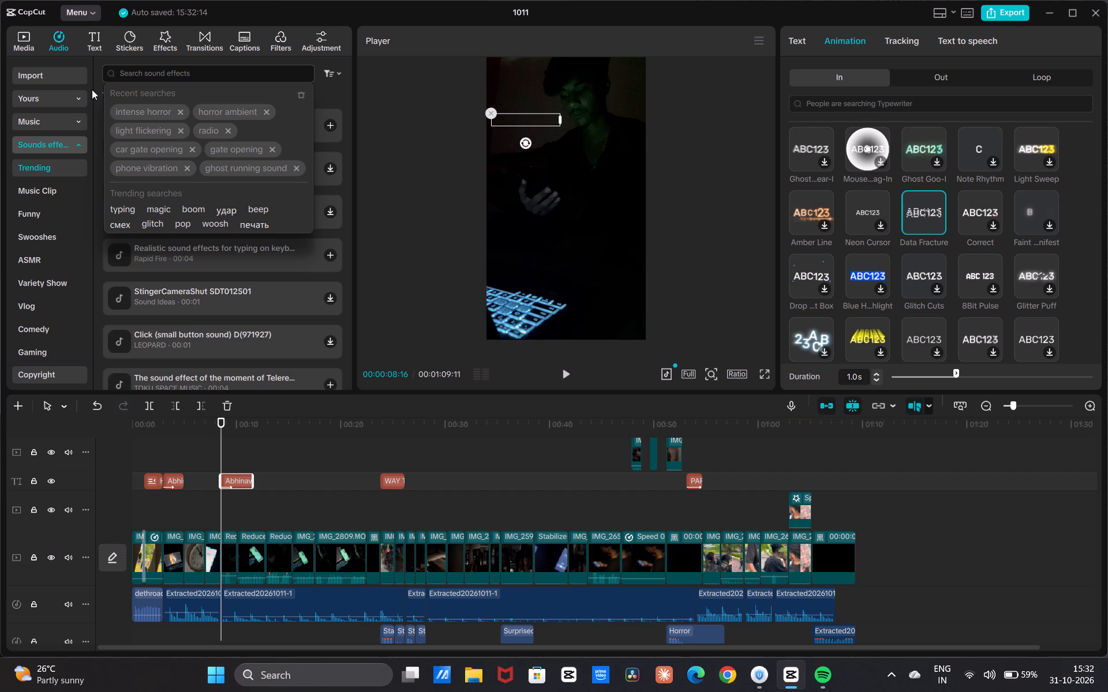
pyautogui.write('rocket')
pyautogui.press('space')
pyautogui.press('Return')
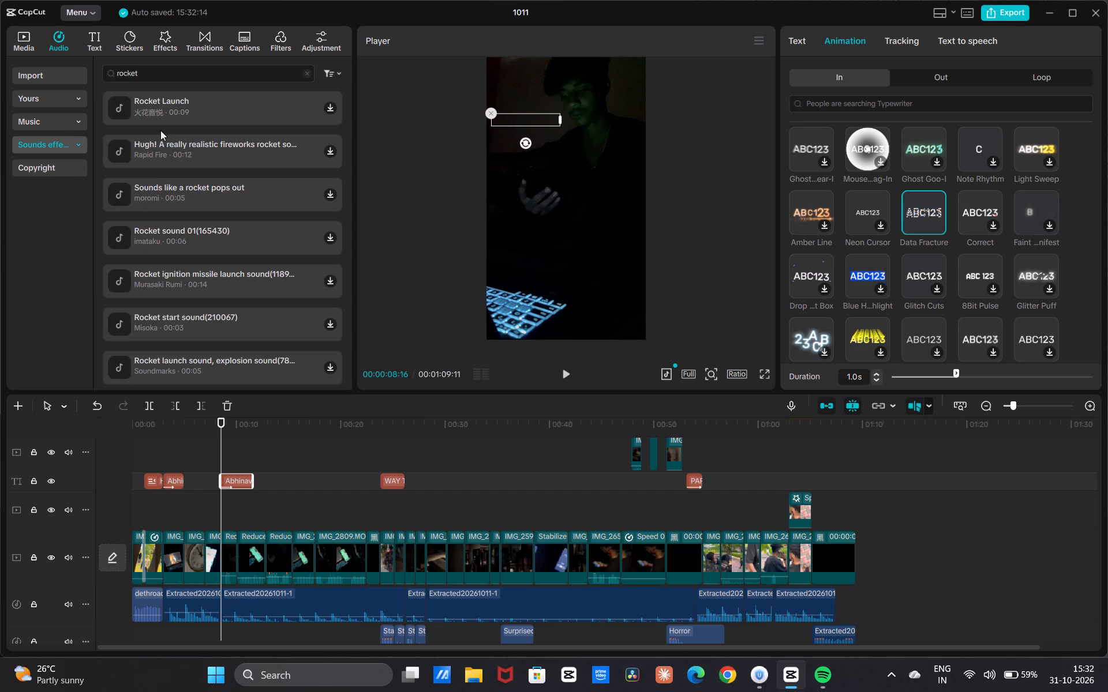
# Audition the first three rocket sound effects, starting with Rocket Launch.
pyautogui.click(160, 130)
pyautogui.click(154, 112)
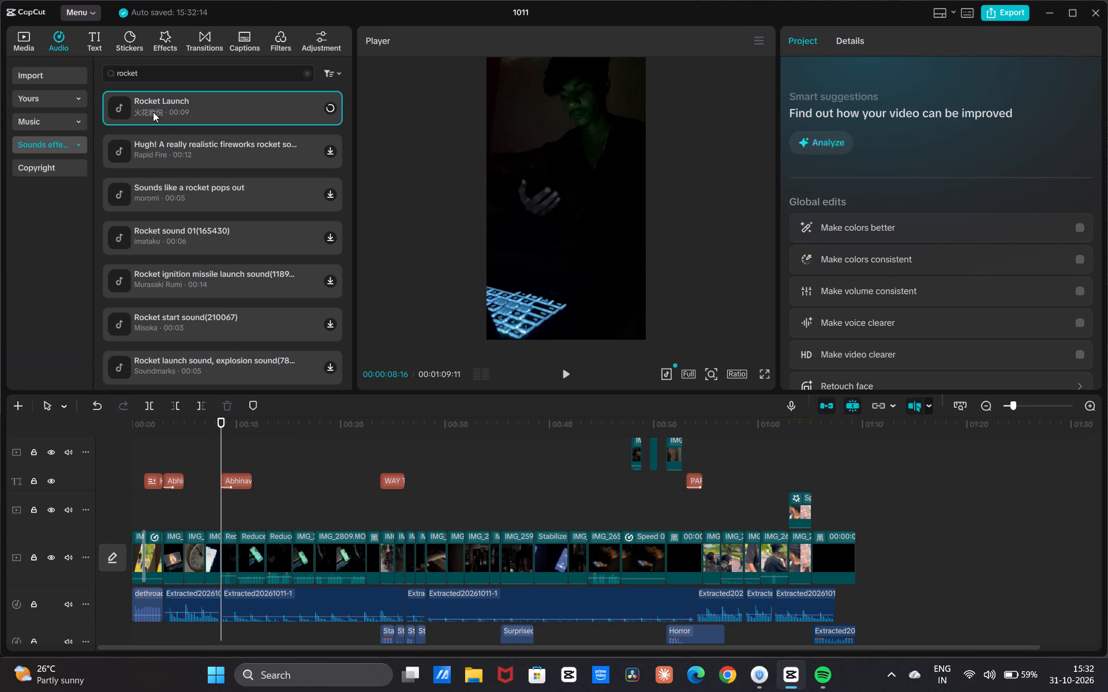
pyautogui.click(159, 146)
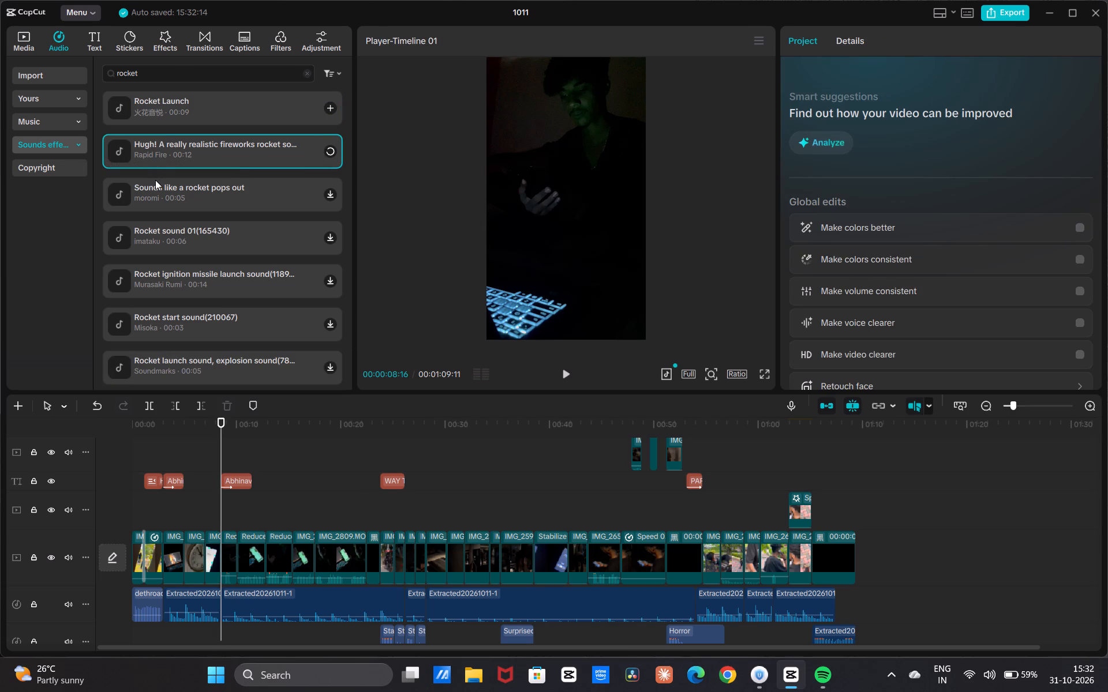
pyautogui.click(160, 201)
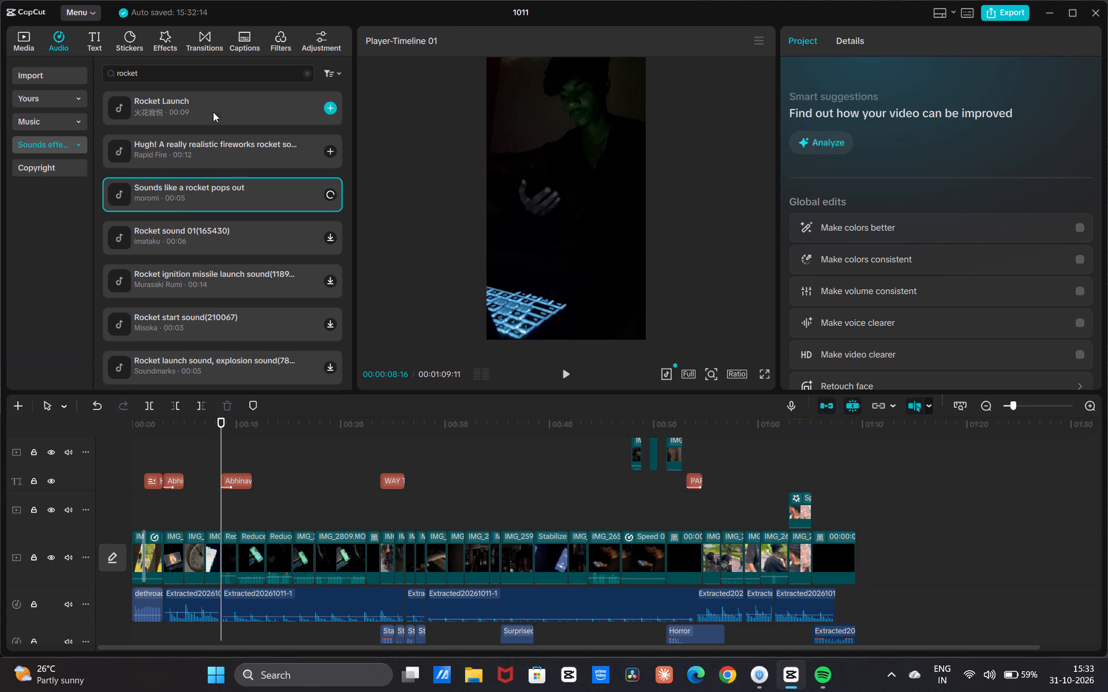
# Clear the rocket query and search the sound effects for "glitch".
pyautogui.click(305, 73)
pyautogui.click(299, 74)
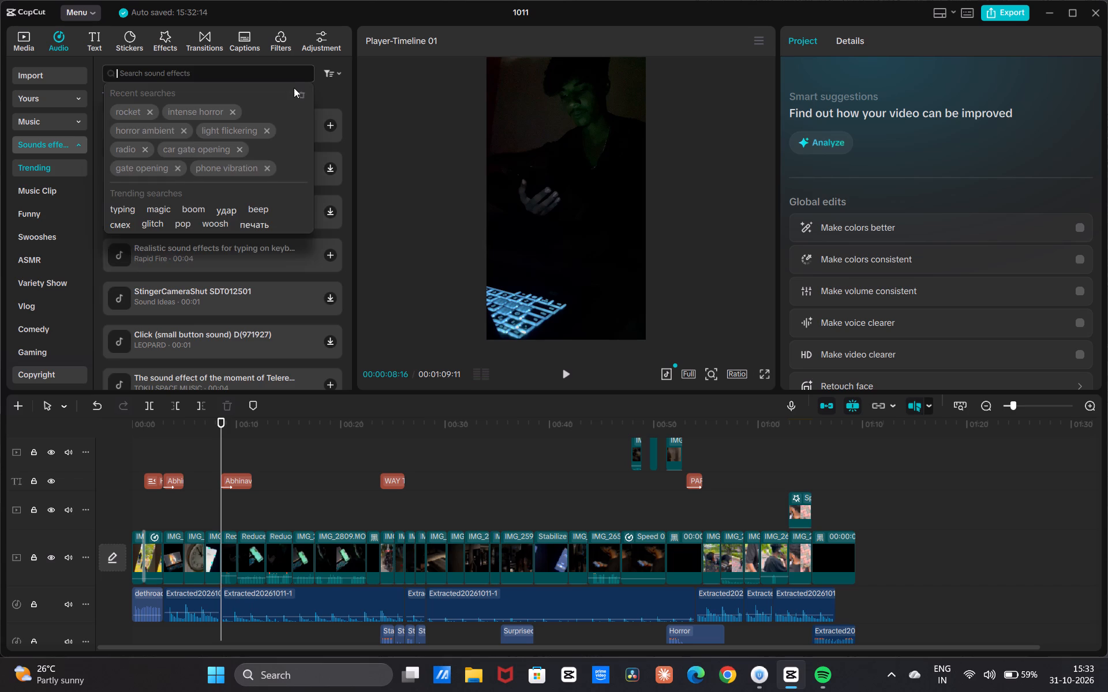
pyautogui.press('g')
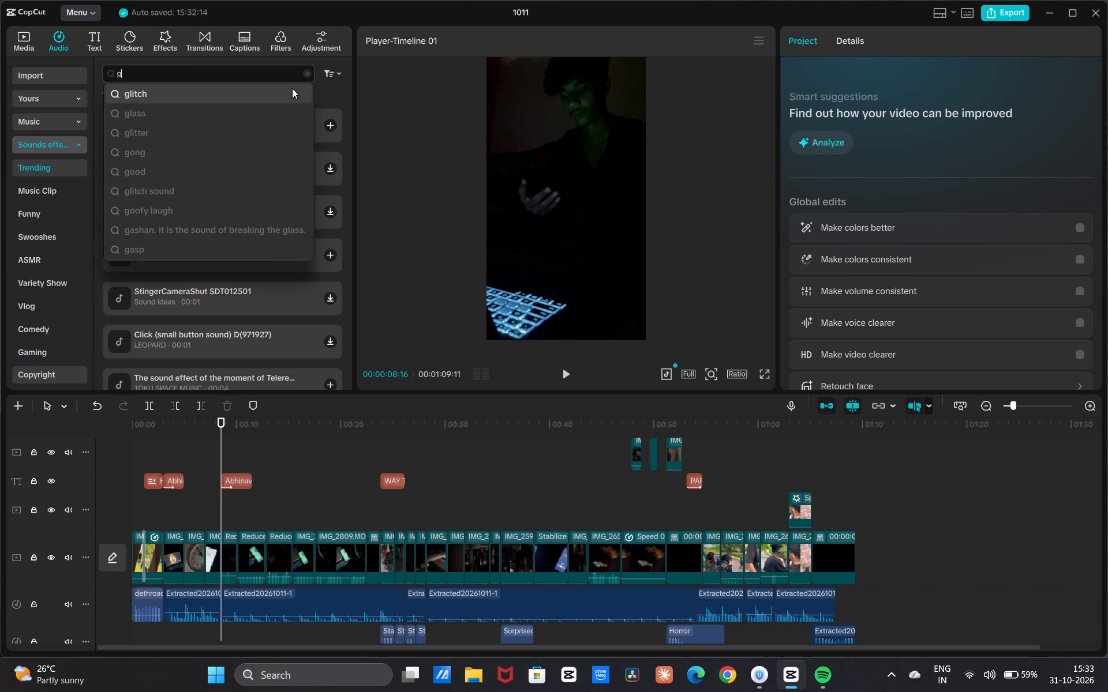
pyautogui.press('l')
pyautogui.press('Down')
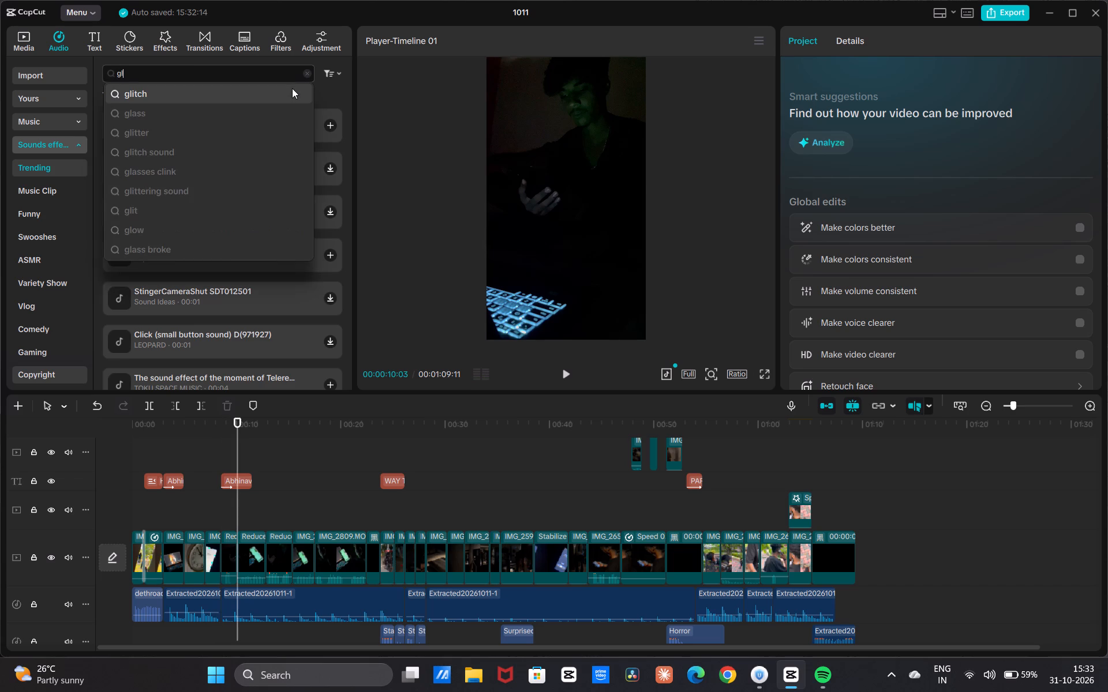
pyautogui.press('Return')
pyautogui.click(283, 77)
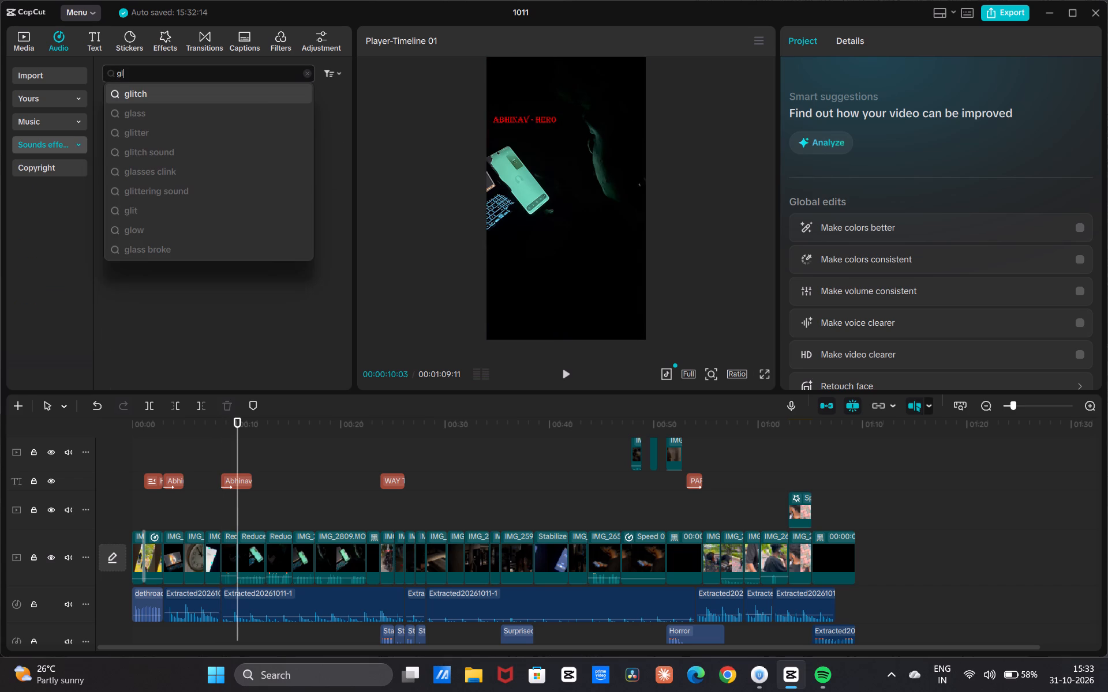
pyautogui.click(254, 97)
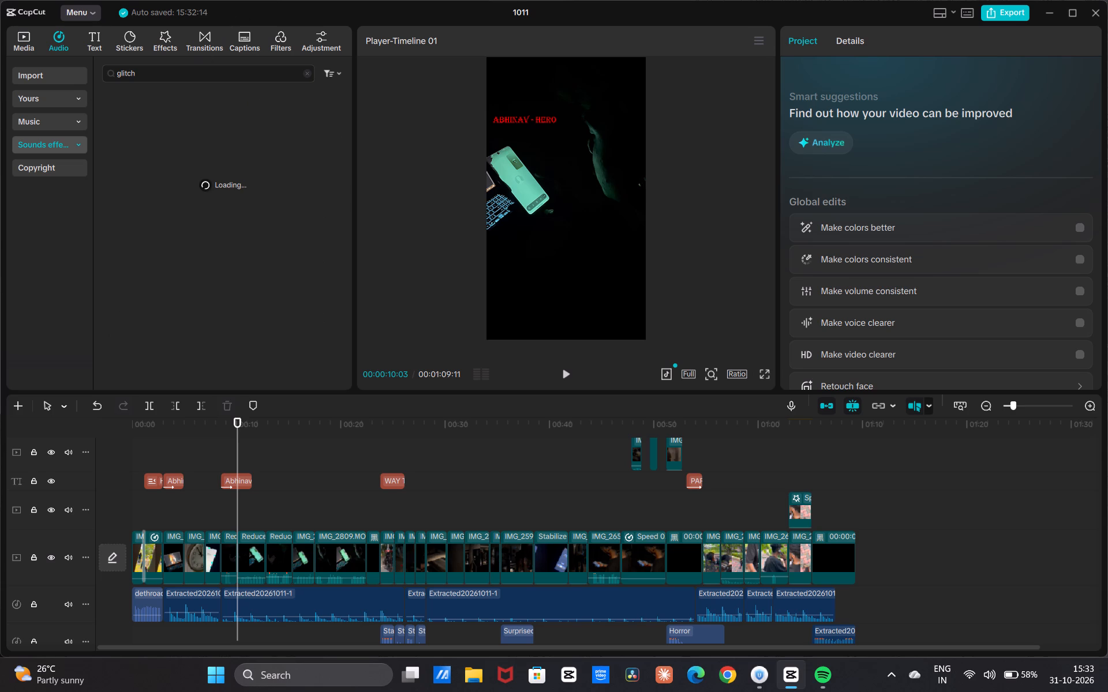
# Audition Action Trailer Glitch, including a later part of it, and several one-second sound-logo glitch effects to compare them.
pyautogui.click(149, 116)
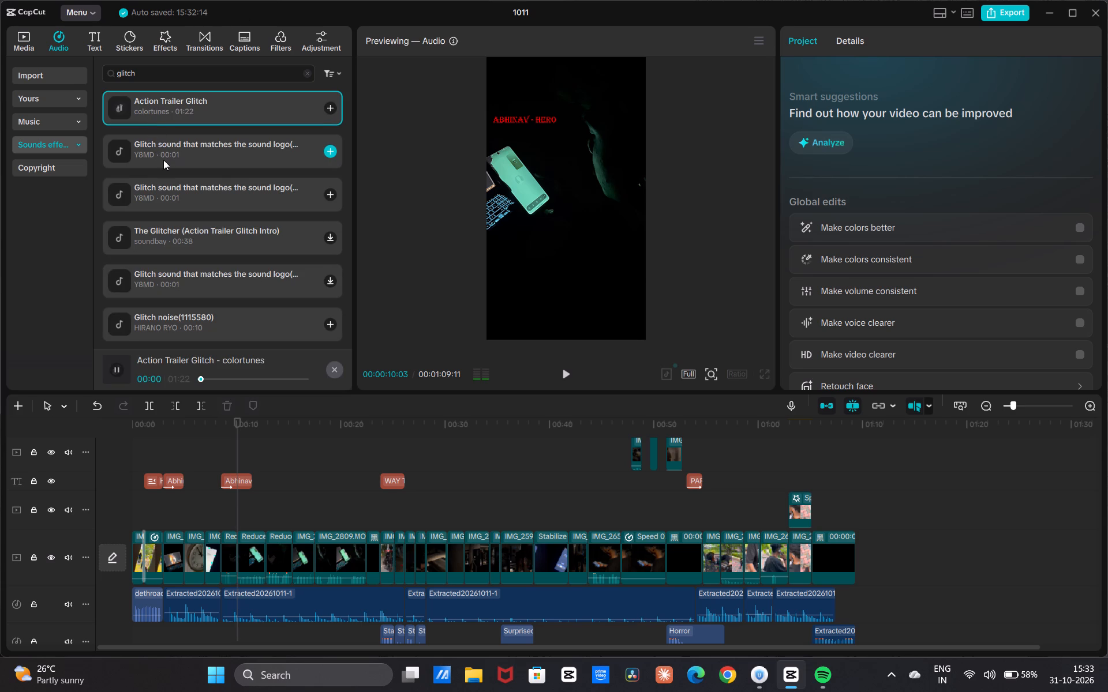
pyautogui.click(163, 160)
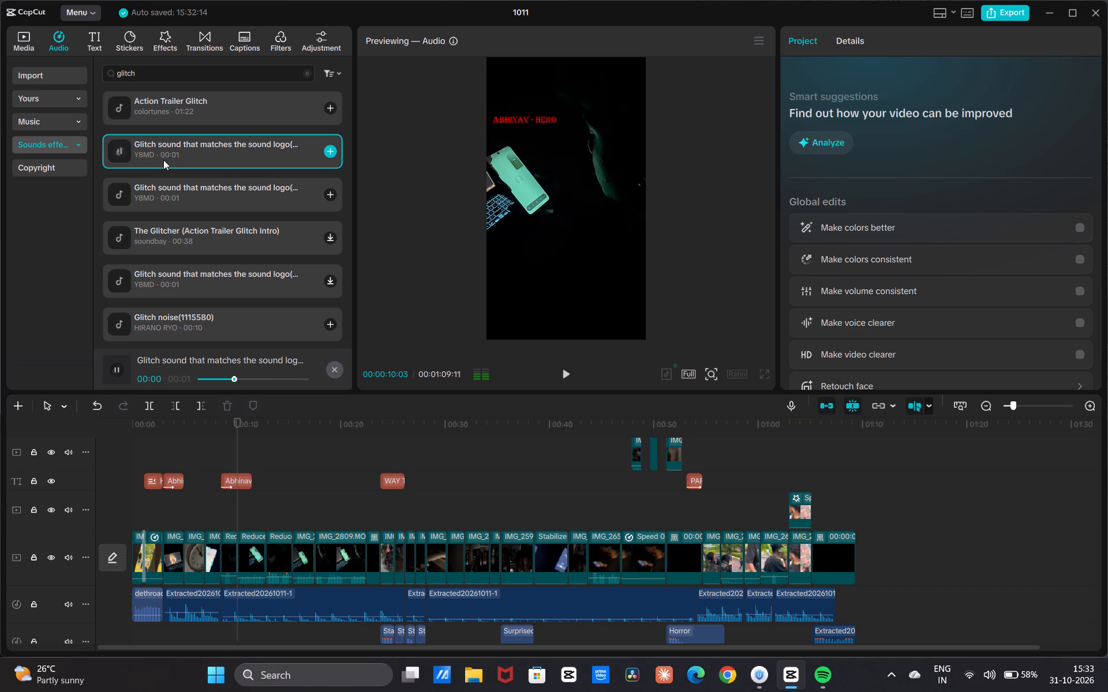
pyautogui.click(187, 107)
pyautogui.click(211, 377)
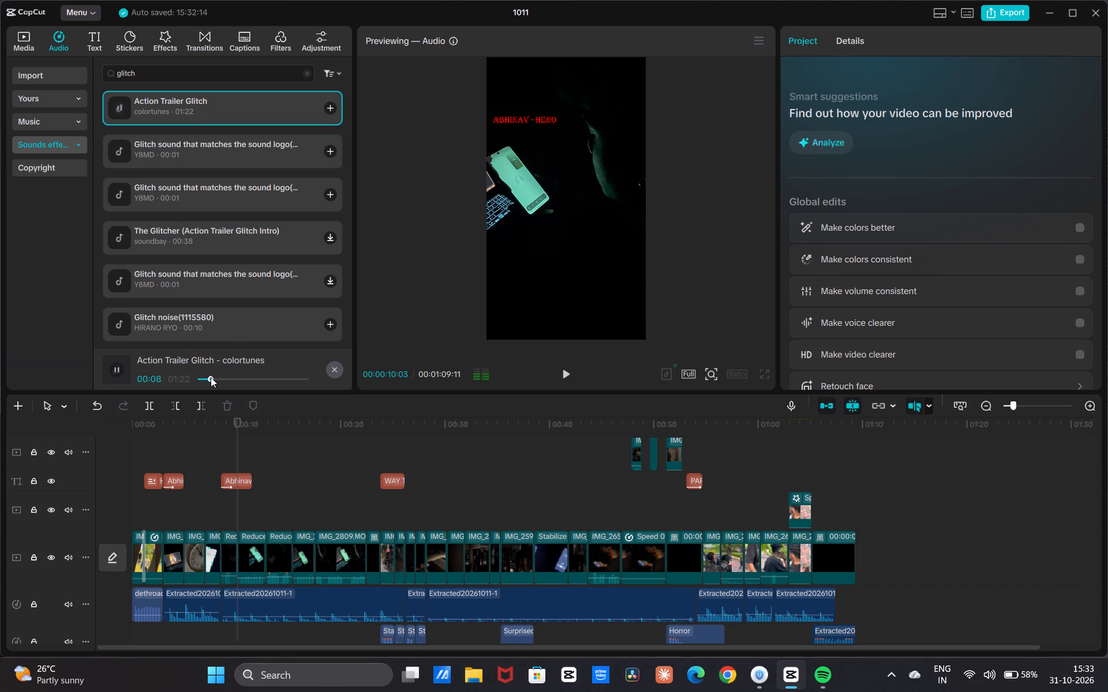
pyautogui.click(157, 202)
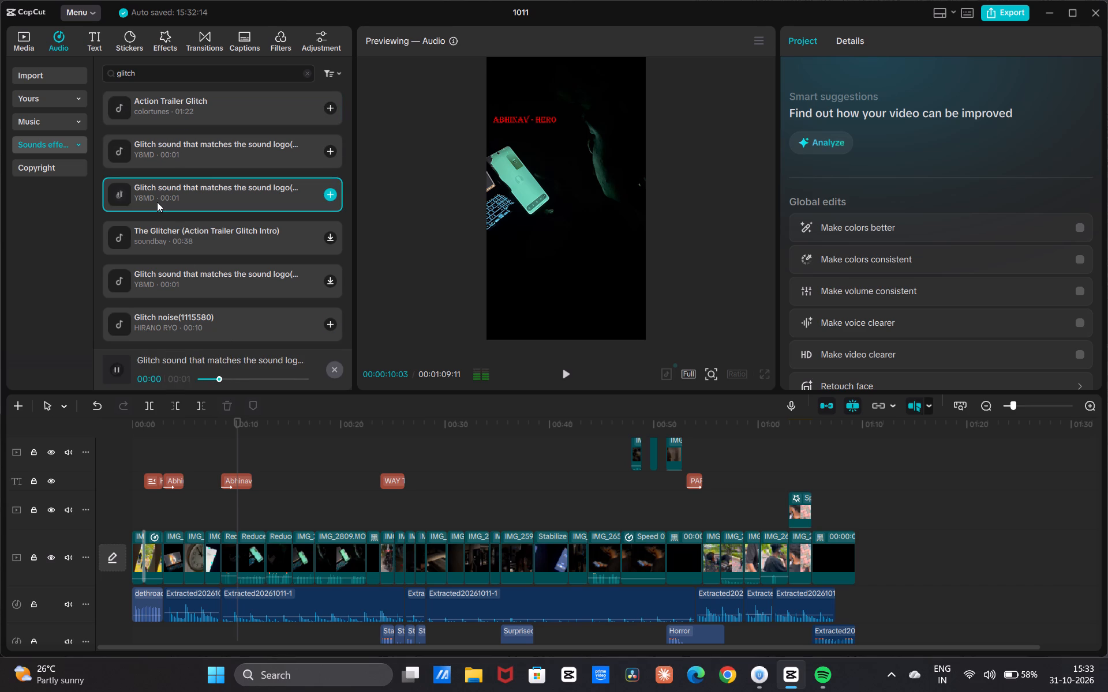
pyautogui.click(190, 279)
pyautogui.scroll(-1, 192, 272)
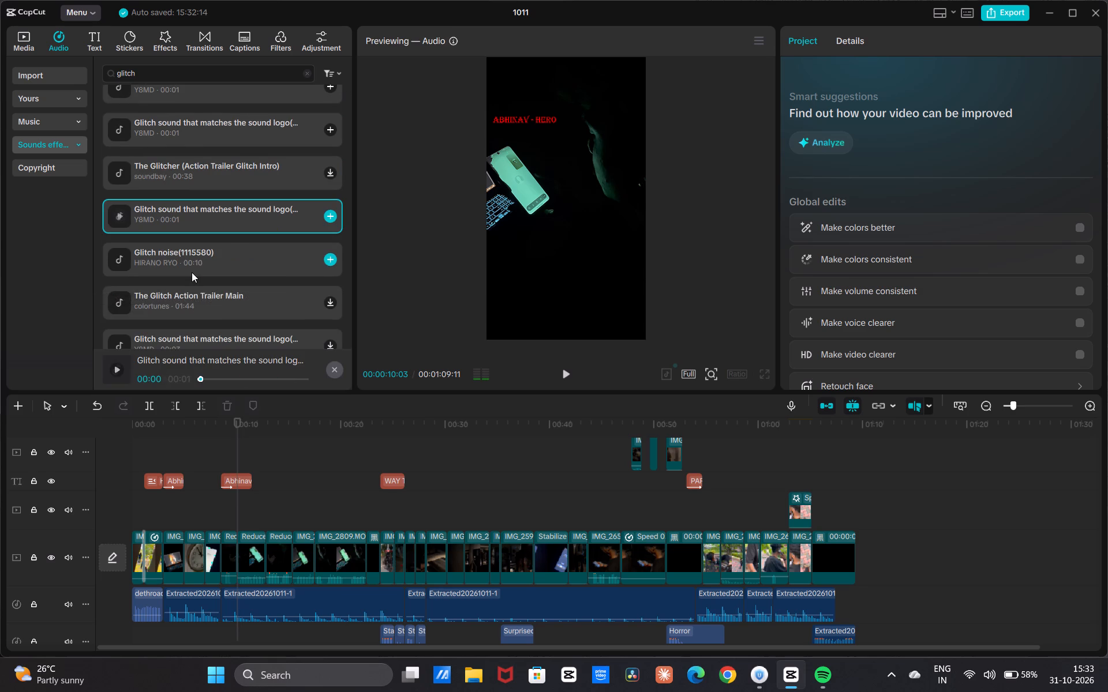
pyautogui.scroll(-1, 192, 272)
pyautogui.scroll(4, 192, 238)
# Preview the first one-second "Glitch sound that matches the sound logo" effect and add it to the timeline at 00:00:10:03.
pyautogui.click(213, 150)
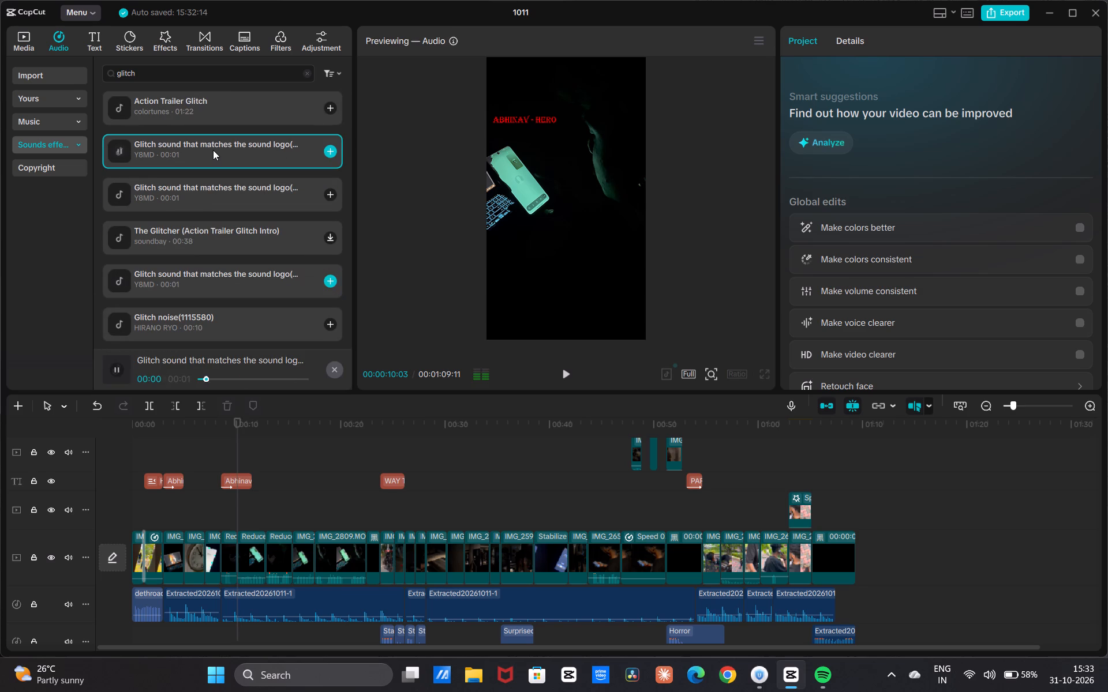
pyautogui.moveTo(196, 156); pyautogui.dragTo(235, 492)
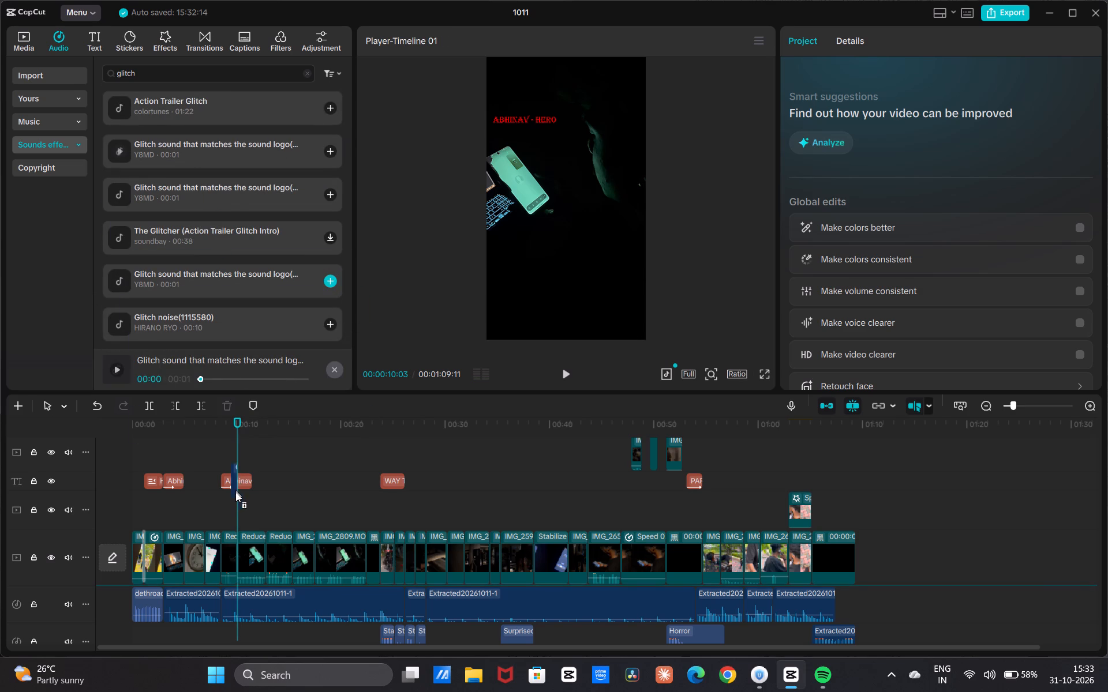
# Move the new glitch sound clip to its own audio track, starting with the "Abhinav - Hero" title.
pyautogui.moveTo(235, 492); pyautogui.dragTo(226, 509)
pyautogui.moveTo(226, 509); pyautogui.dragTo(220, 507)
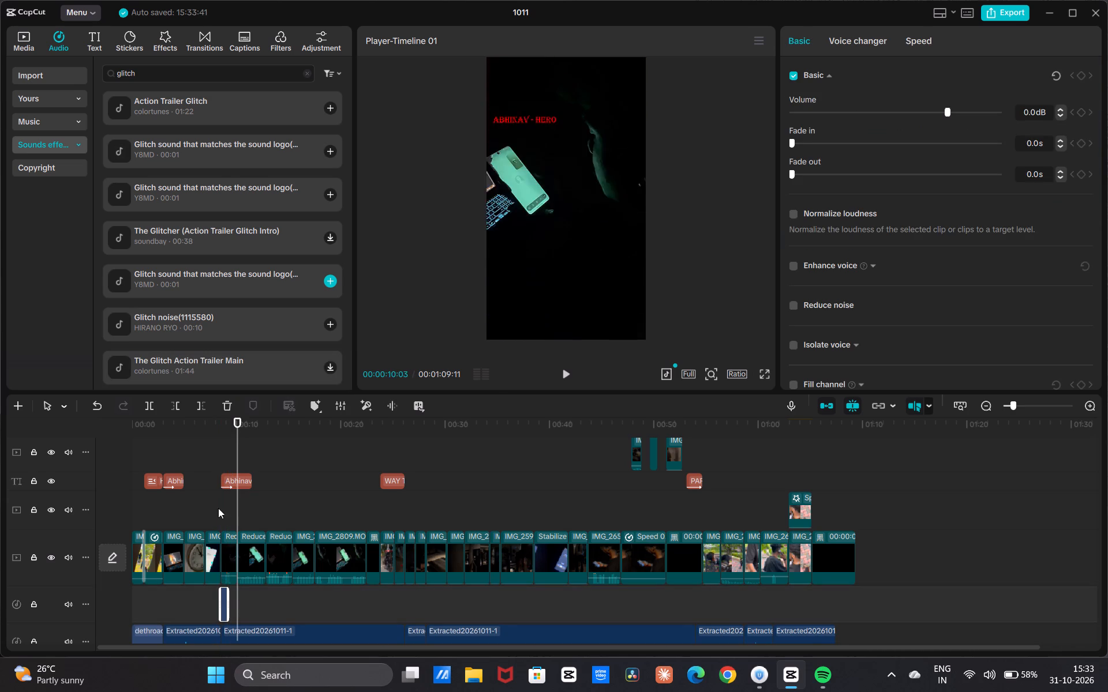
pyautogui.moveTo(228, 607); pyautogui.dragTo(241, 615)
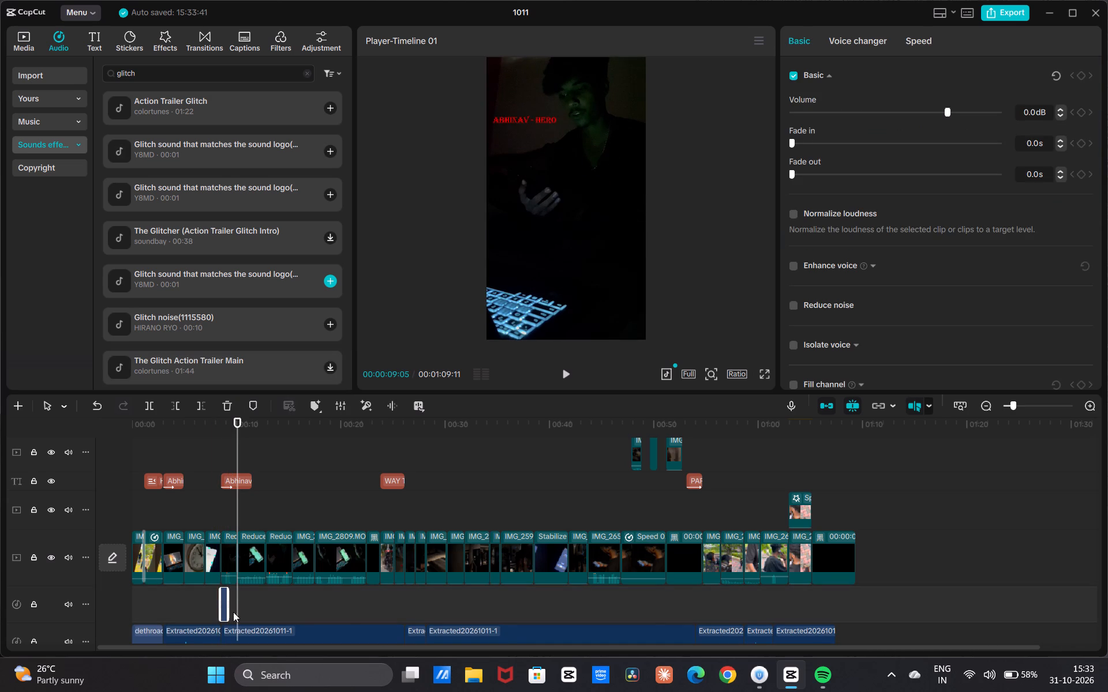
# Raise the volume of the glitch sound clip under the "Abhinav - Hero" title to 20.0 dB.
pyautogui.moveTo(1013, 404); pyautogui.dragTo(1030, 418)
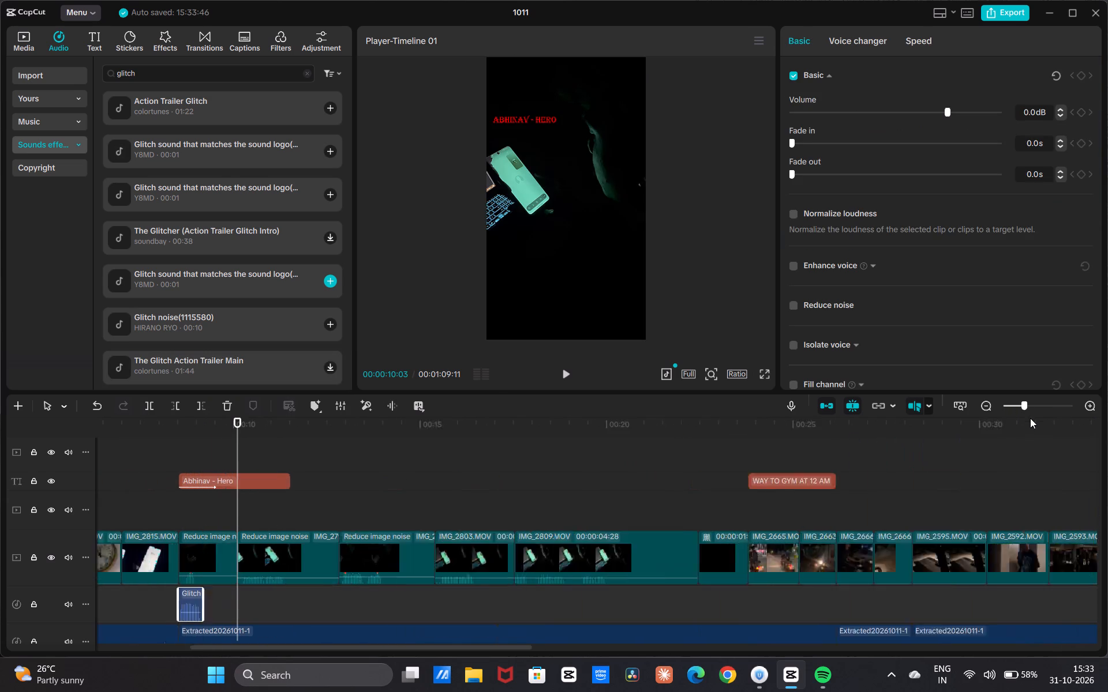
pyautogui.moveTo(1030, 418); pyautogui.dragTo(1034, 422)
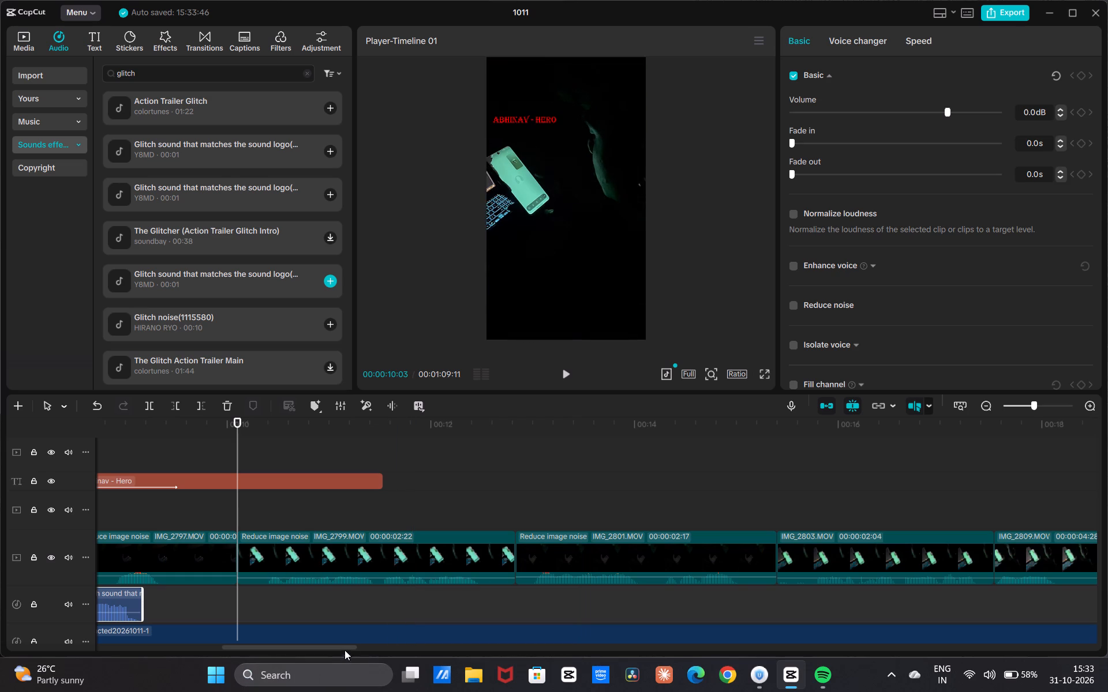
pyautogui.moveTo(349, 645); pyautogui.dragTo(298, 660)
pyautogui.moveTo(464, 614); pyautogui.dragTo(486, 614)
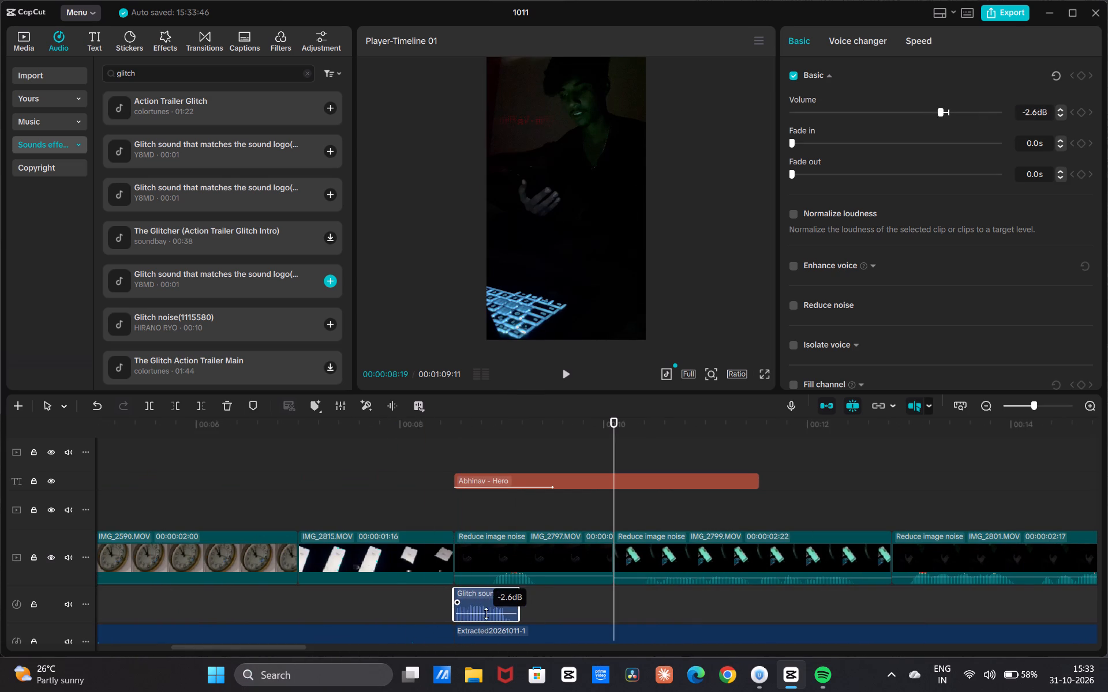
pyautogui.moveTo(486, 614); pyautogui.dragTo(495, 596)
pyautogui.click(483, 588)
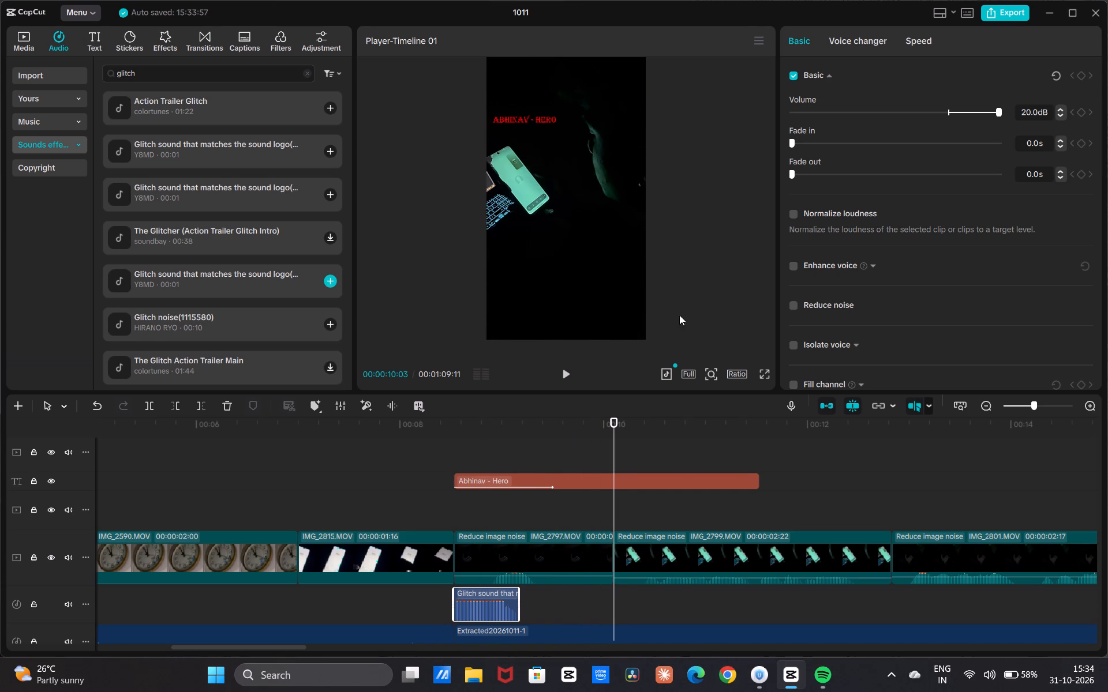
# Shorten the Data Fracture in-animation of the "Abhinav - Hero" title to 0.7 s.
pyautogui.click(554, 476)
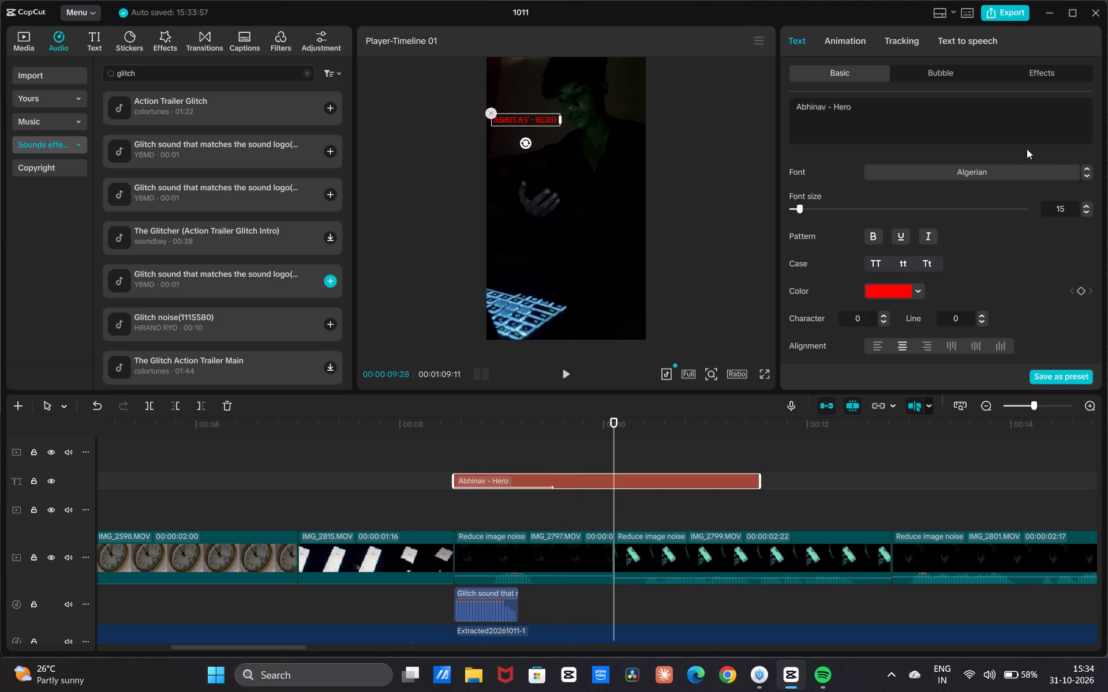
pyautogui.click(860, 45)
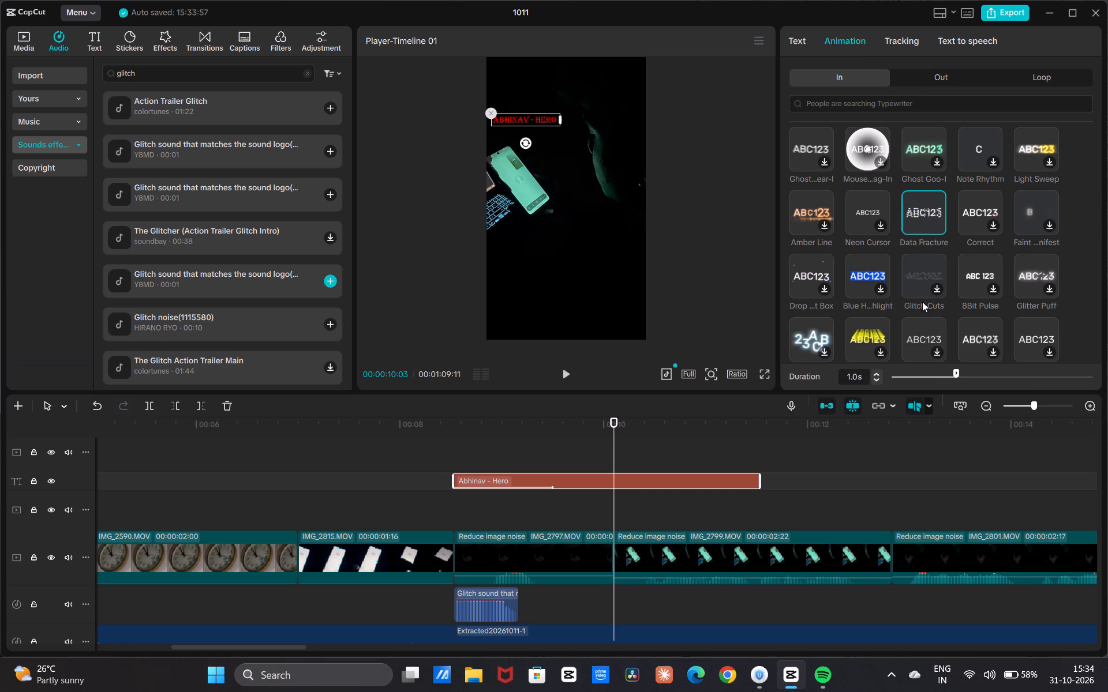
pyautogui.moveTo(950, 376); pyautogui.dragTo(946, 383)
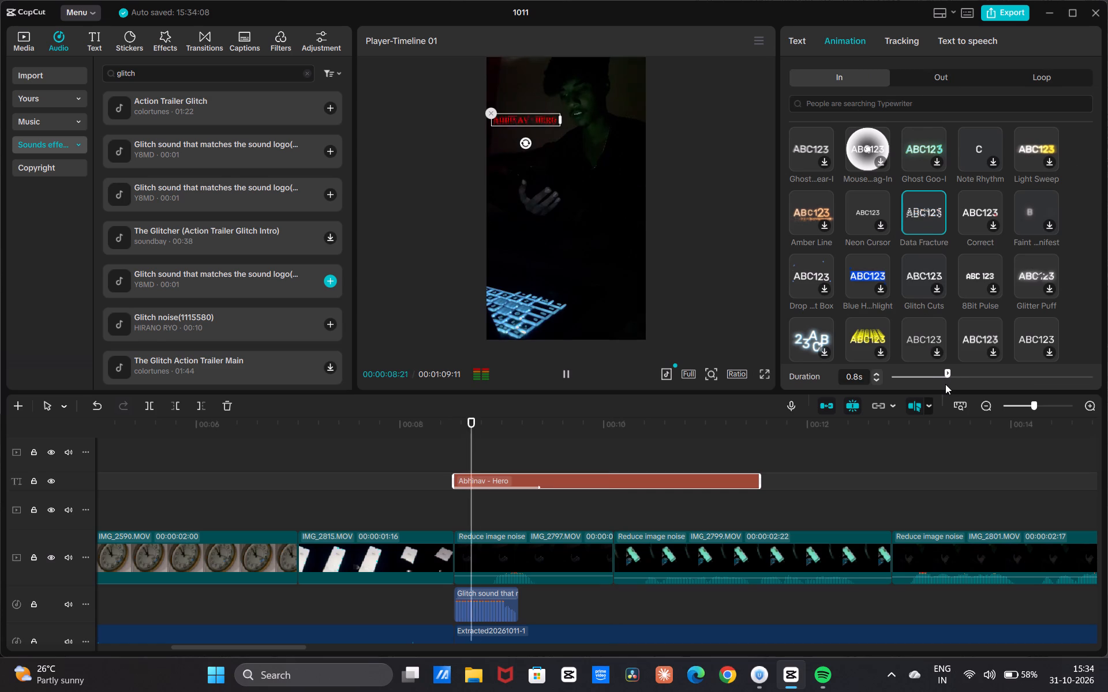
pyautogui.moveTo(942, 373); pyautogui.dragTo(940, 383)
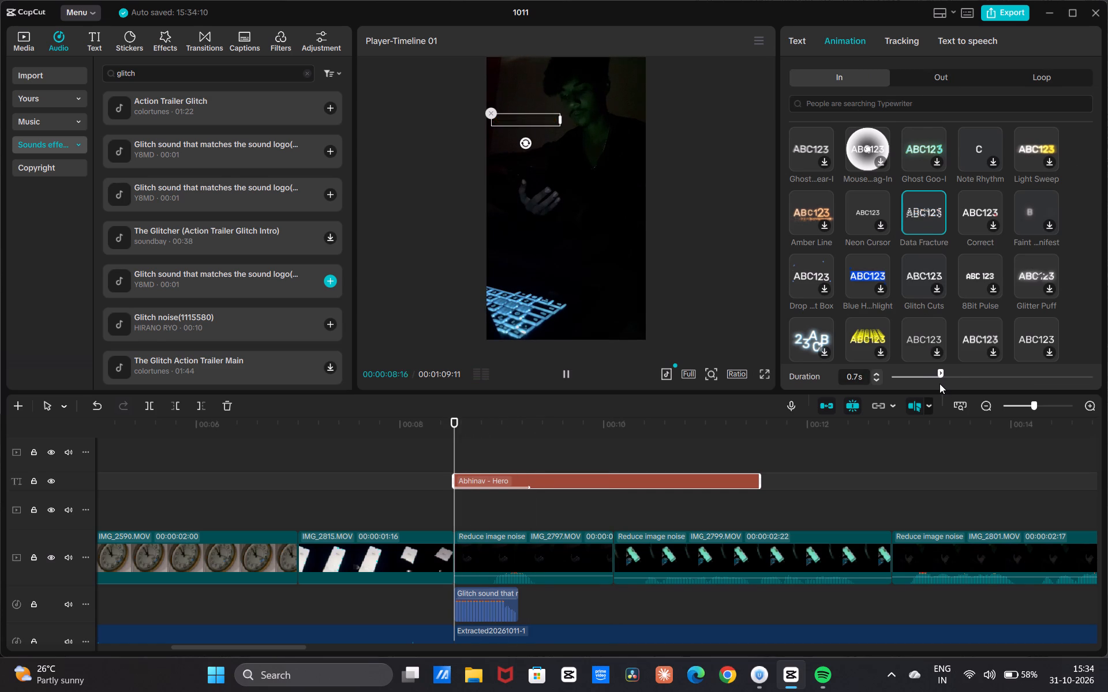
pyautogui.click(939, 379)
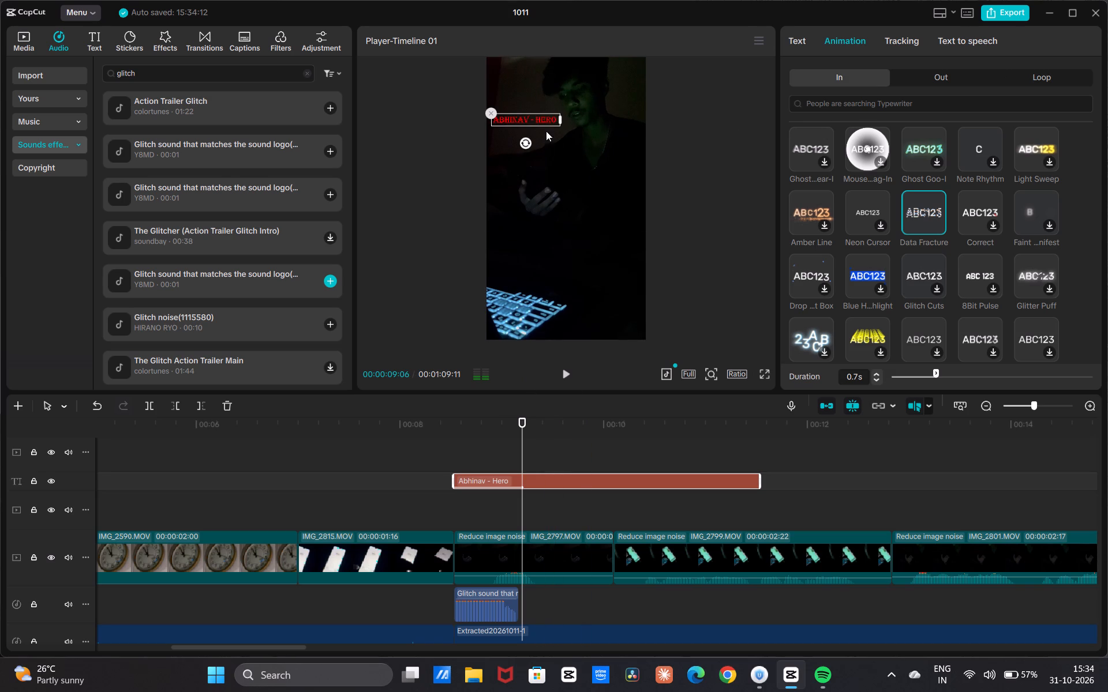
# Move the "Abhinav - Hero" title to the lower-right part of the video frame, above the lit keyboard.
pyautogui.moveTo(545, 126); pyautogui.dragTo(628, 243)
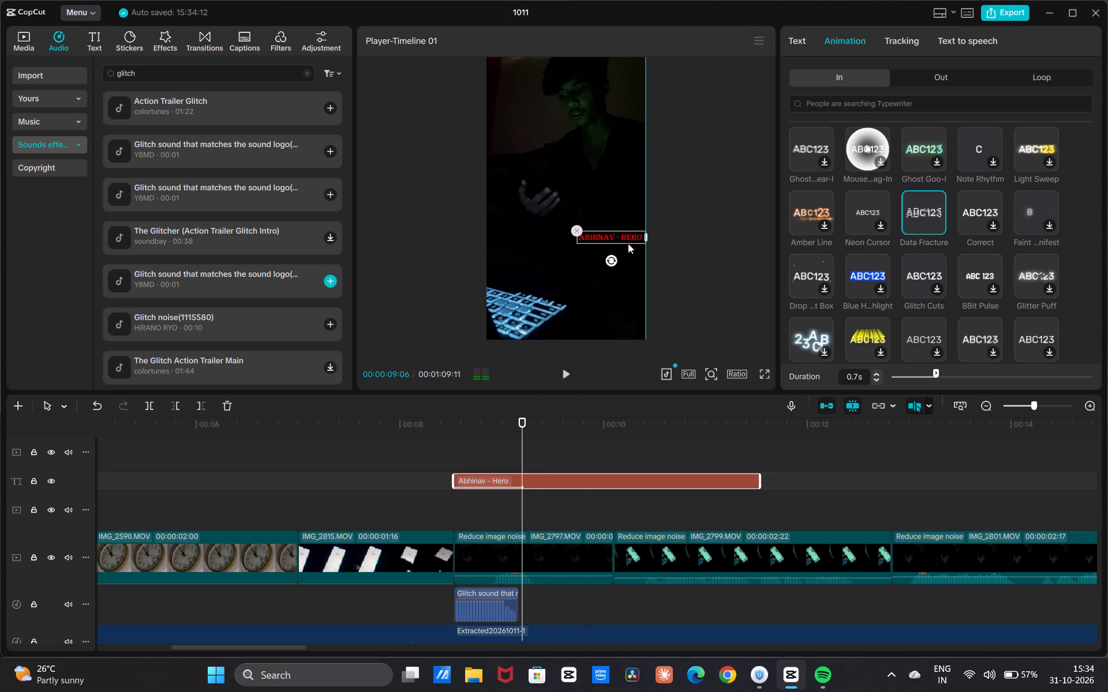
pyautogui.moveTo(628, 243); pyautogui.dragTo(625, 281)
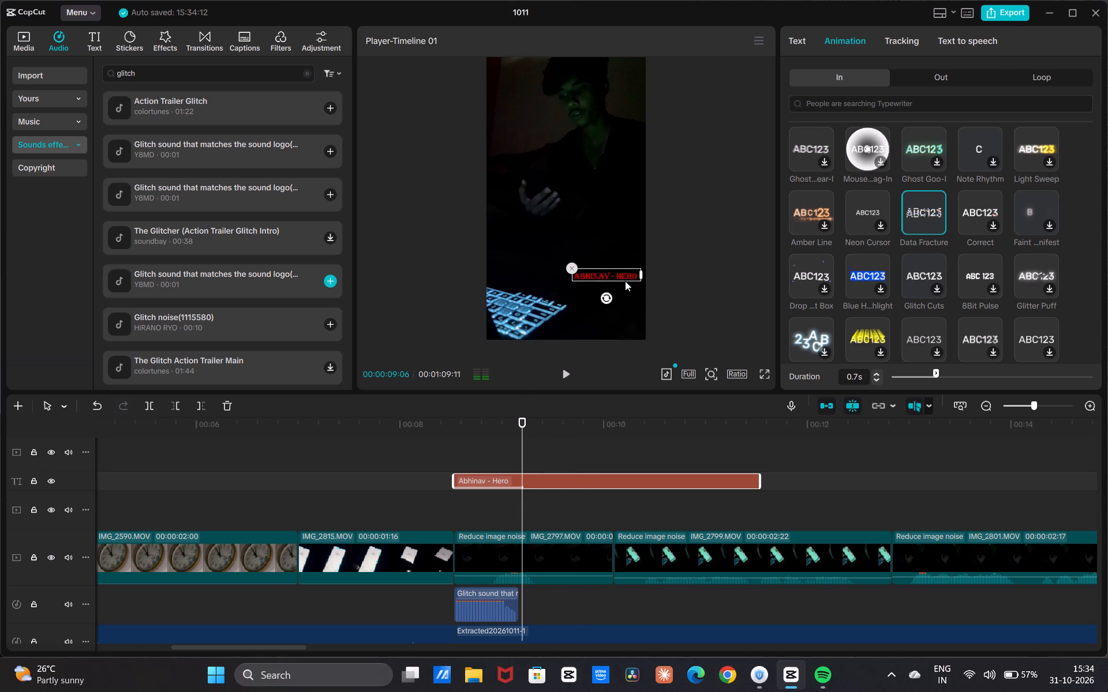
pyautogui.moveTo(625, 281); pyautogui.dragTo(621, 277)
pyautogui.click(650, 245)
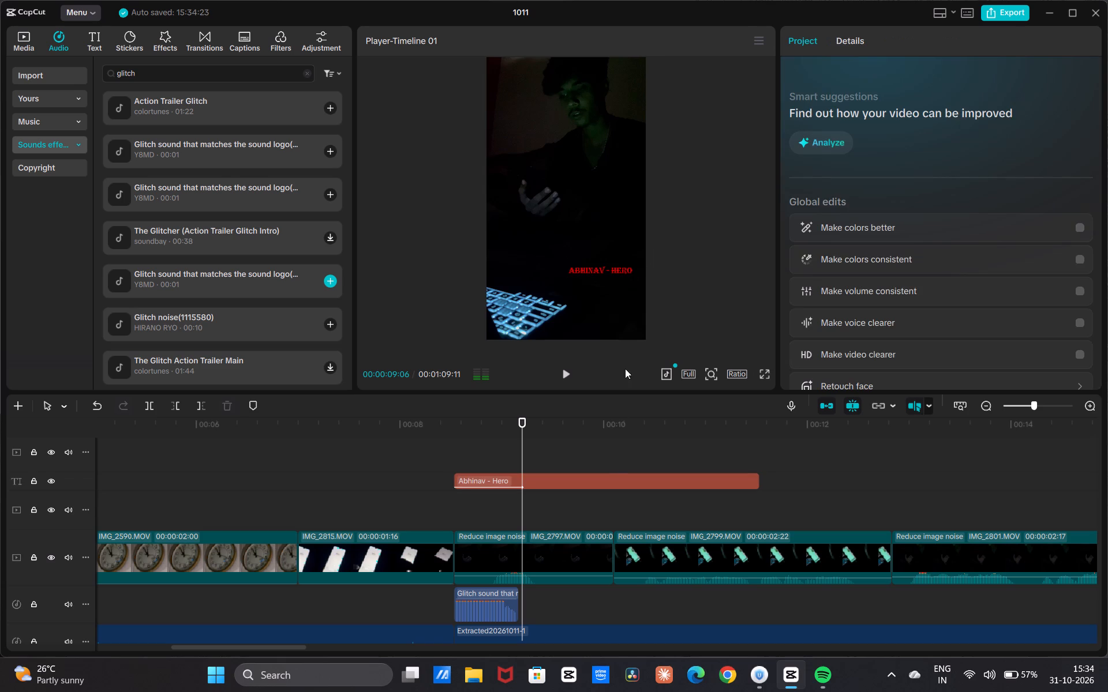
# Trim the end of the "Abhinav - Hero" title to the cut between IMG_2797 and IMG_2799.
pyautogui.click(613, 475)
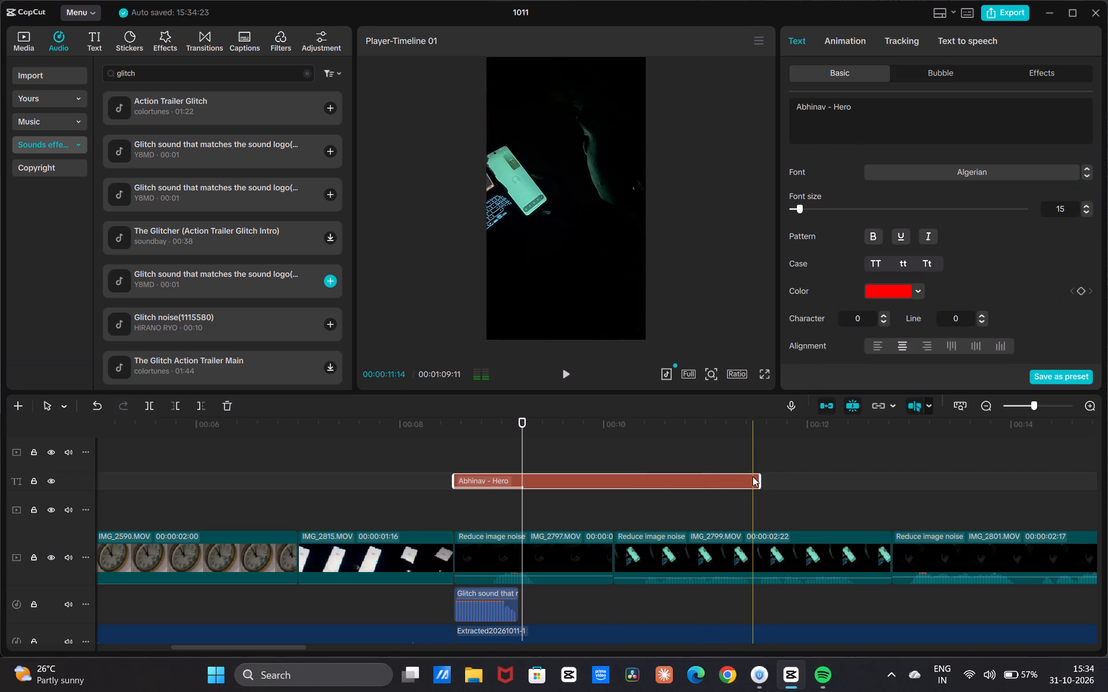
pyautogui.moveTo(757, 477); pyautogui.dragTo(605, 571)
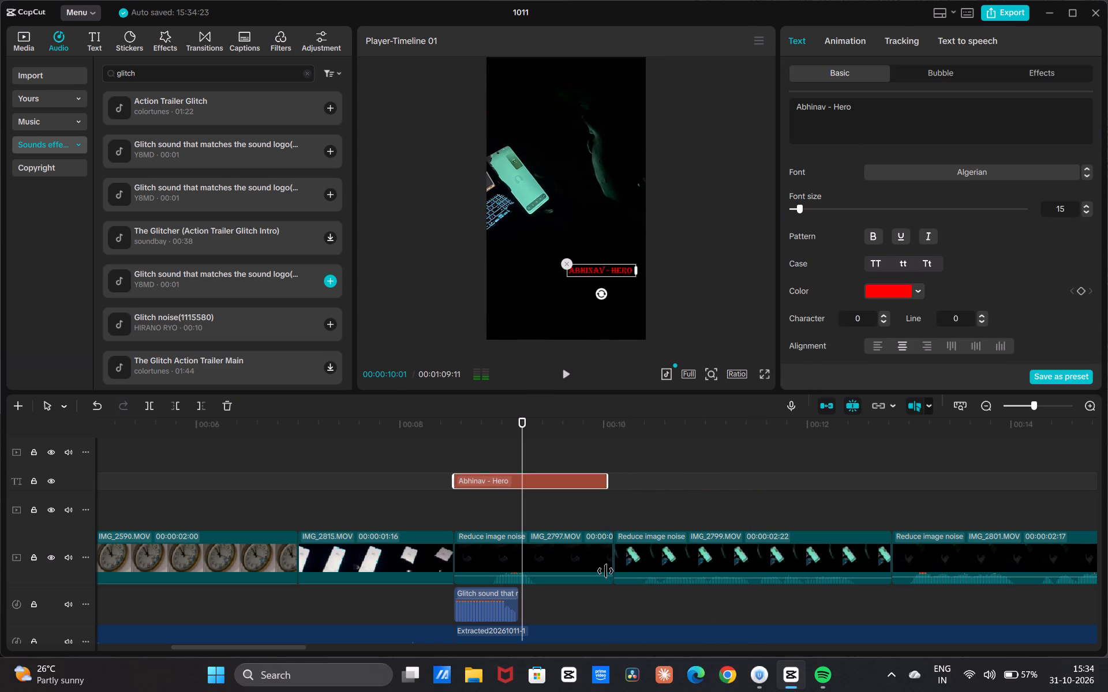
pyautogui.moveTo(605, 571); pyautogui.dragTo(609, 574)
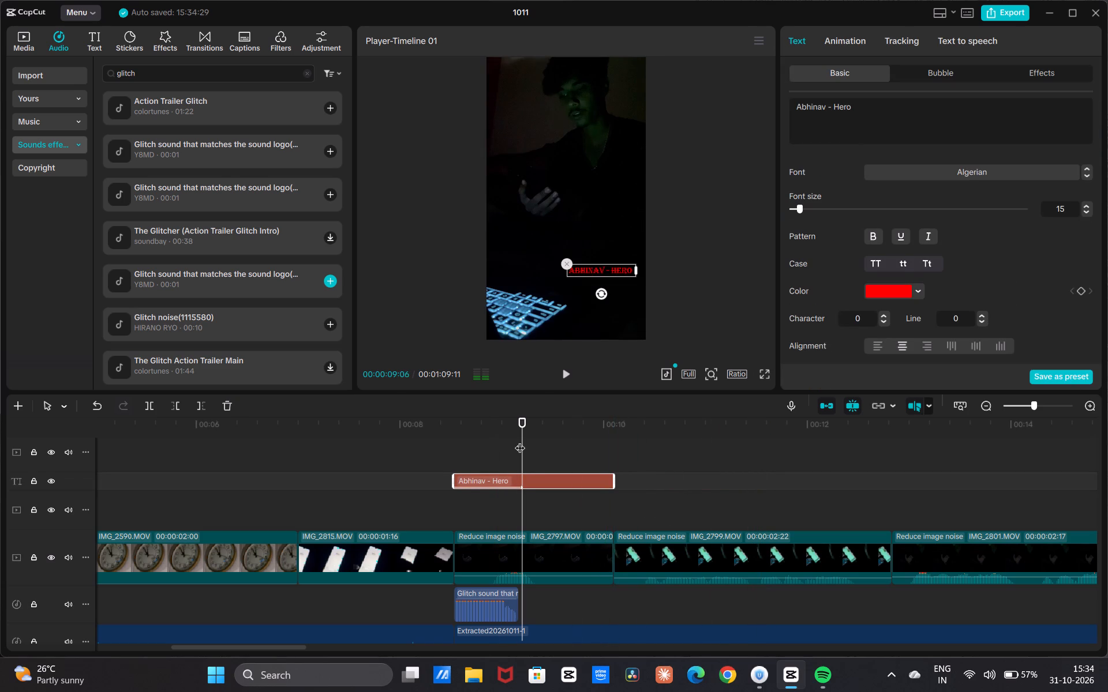
# Play back the video from just before the "Abhinav - Hero" title into the IMG_2809 clip to review it.
pyautogui.moveTo(521, 440); pyautogui.dragTo(417, 567)
pyautogui.press('space')
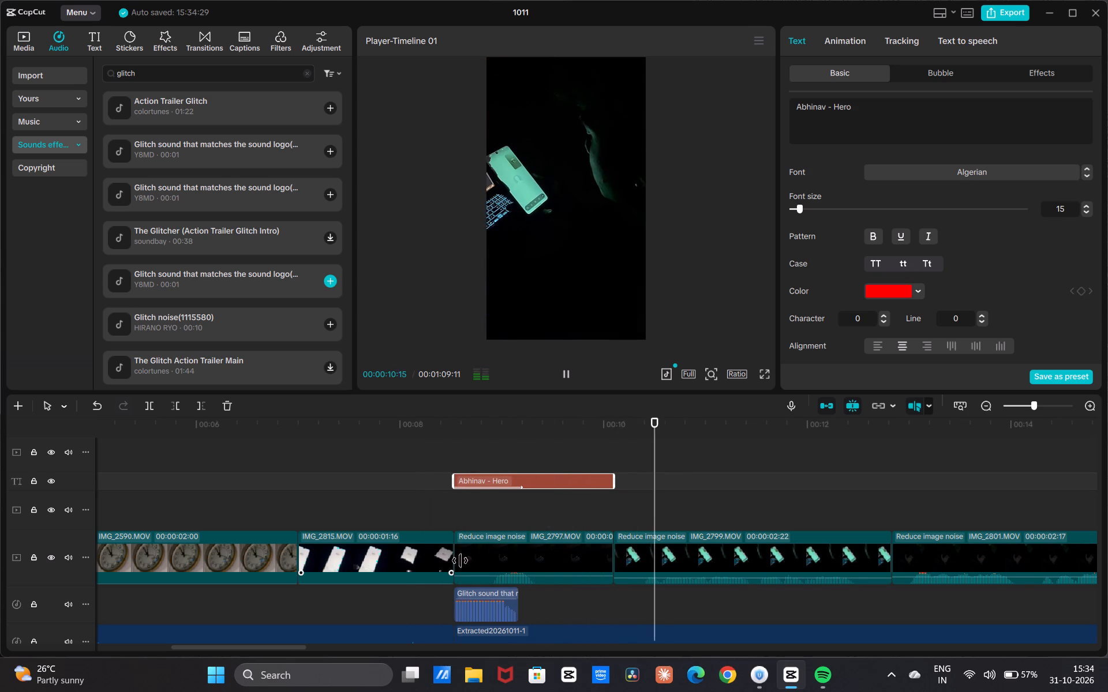
pyautogui.scroll(-2, 885, 502)
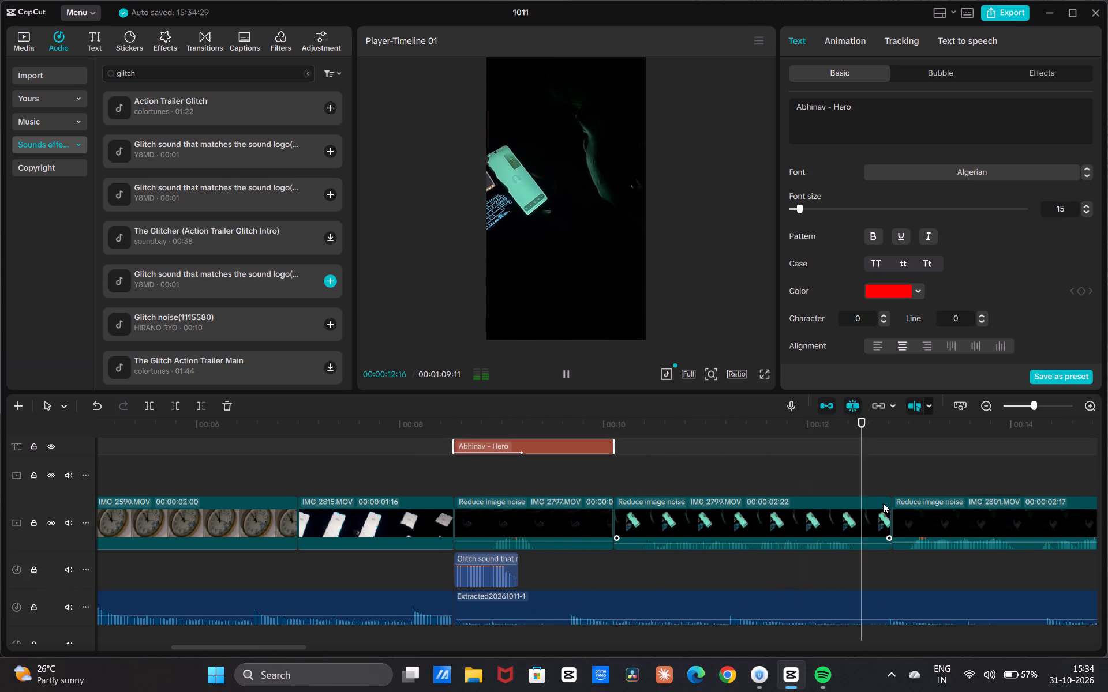
pyautogui.scroll(1, 883, 503)
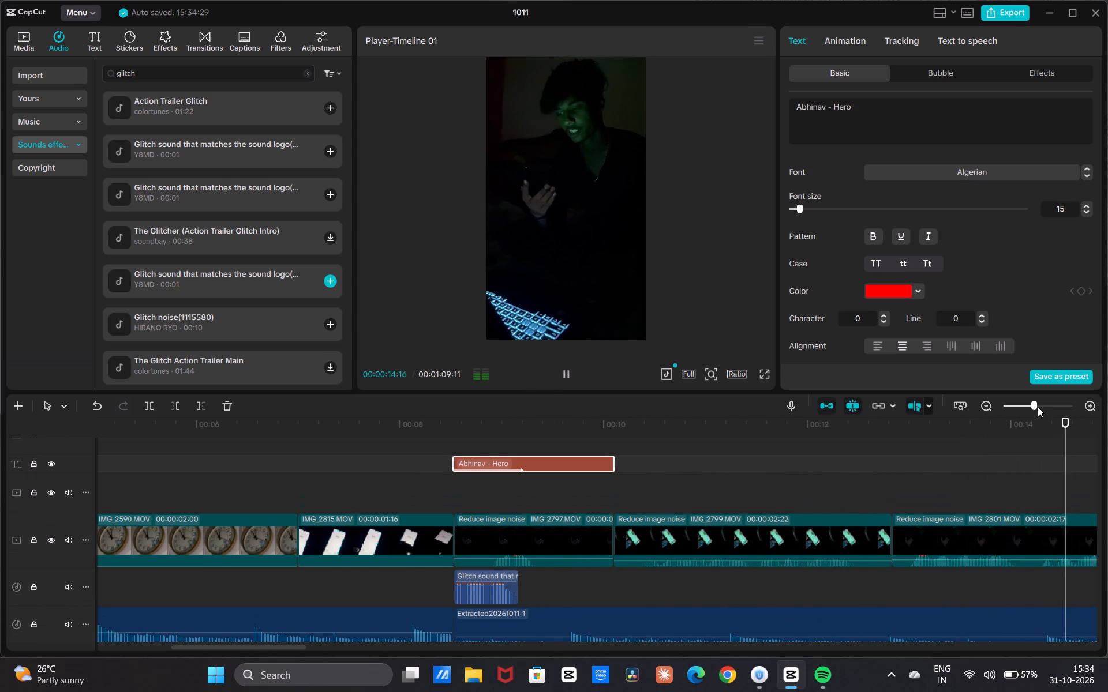
pyautogui.moveTo(1033, 405); pyautogui.dragTo(1019, 436)
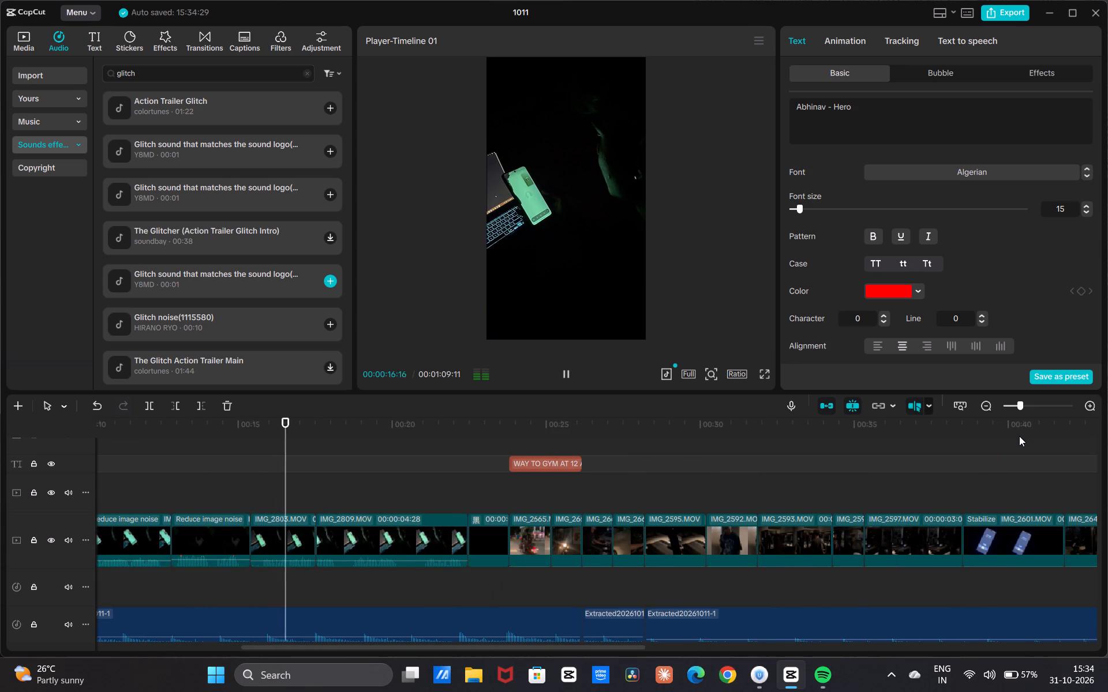
pyautogui.moveTo(1019, 436); pyautogui.dragTo(1017, 446)
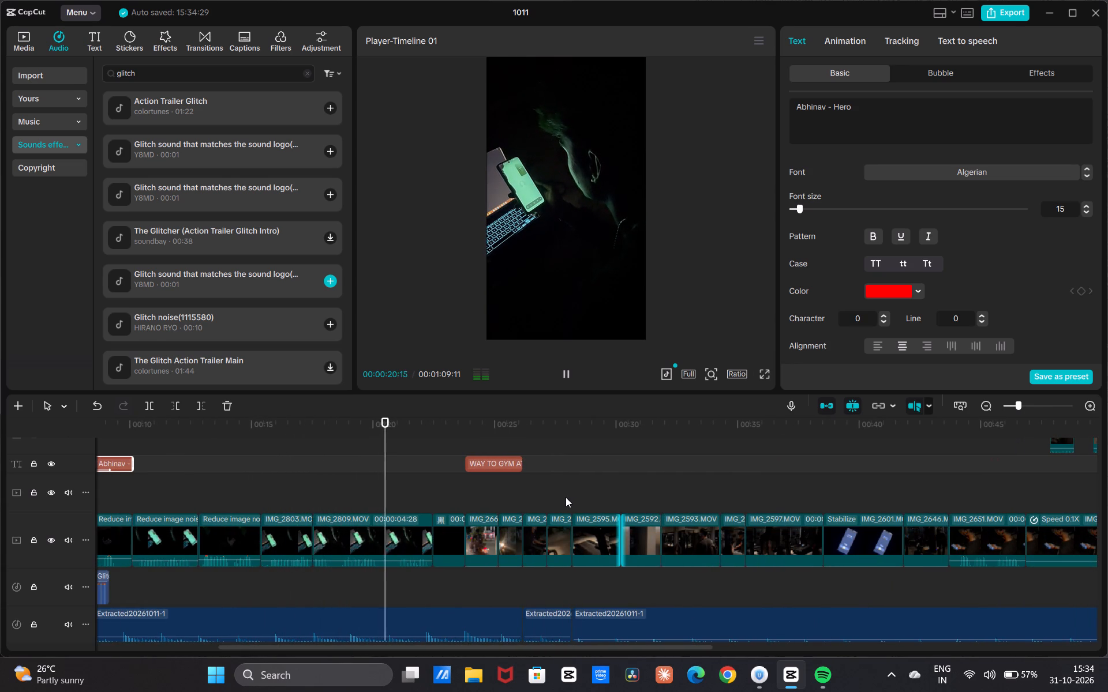
pyautogui.press('space')
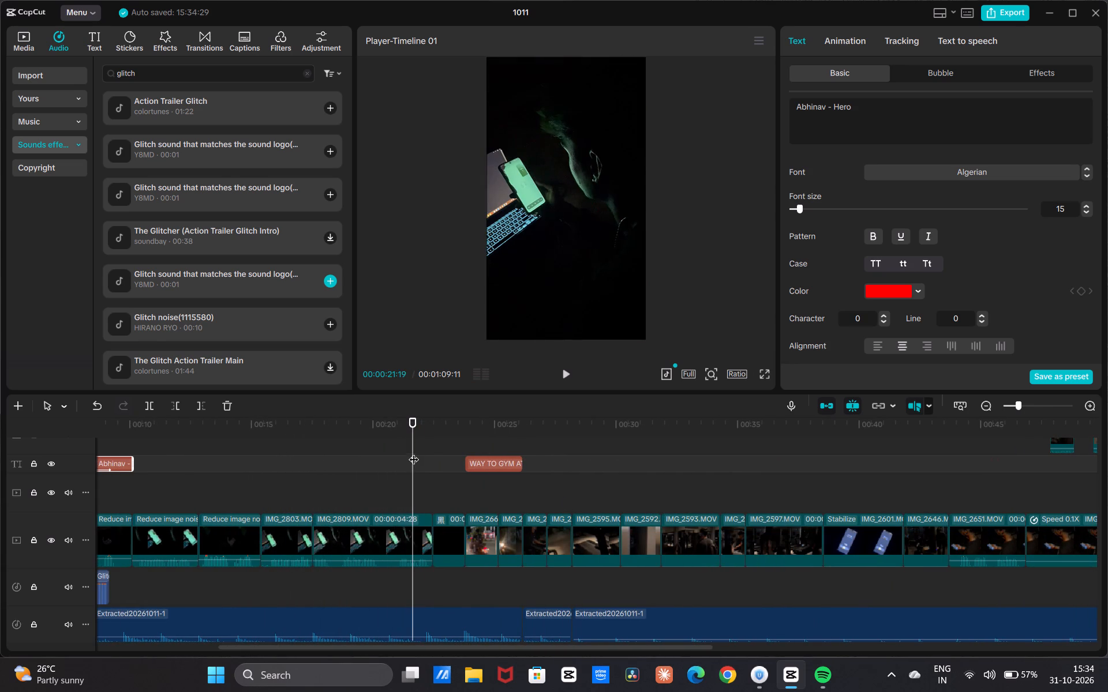
# Replay the IMG_2809 clip from its start and again from about 00:00:20:09 to check this section.
pyautogui.moveTo(414, 452); pyautogui.dragTo(380, 532)
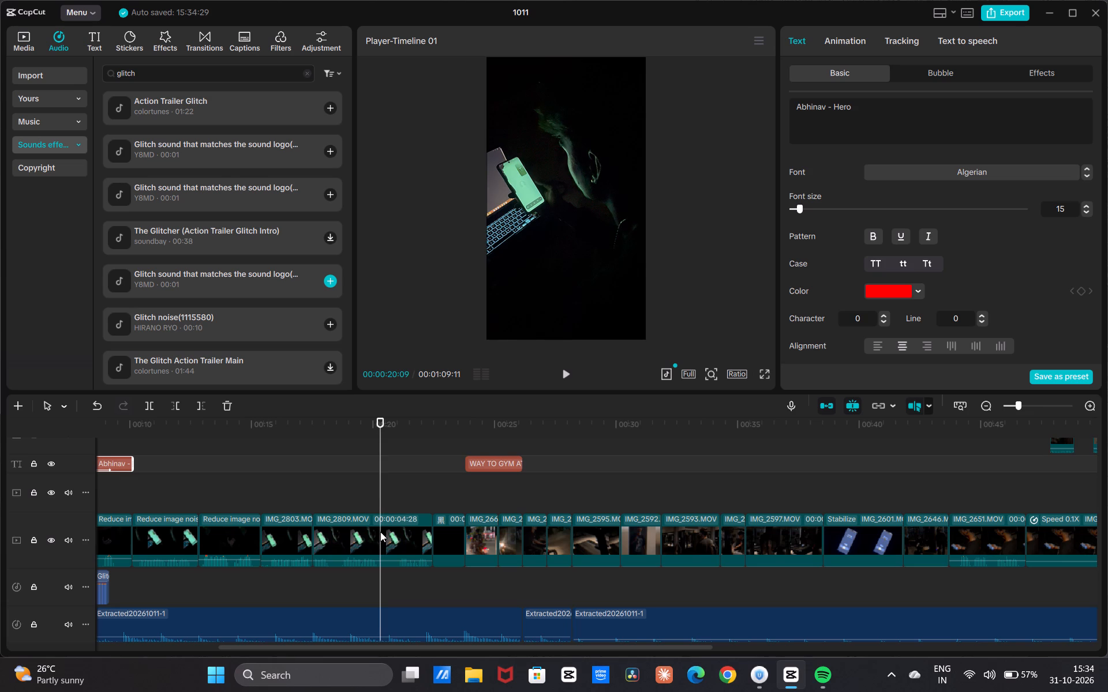
pyautogui.moveTo(384, 472); pyautogui.dragTo(319, 593)
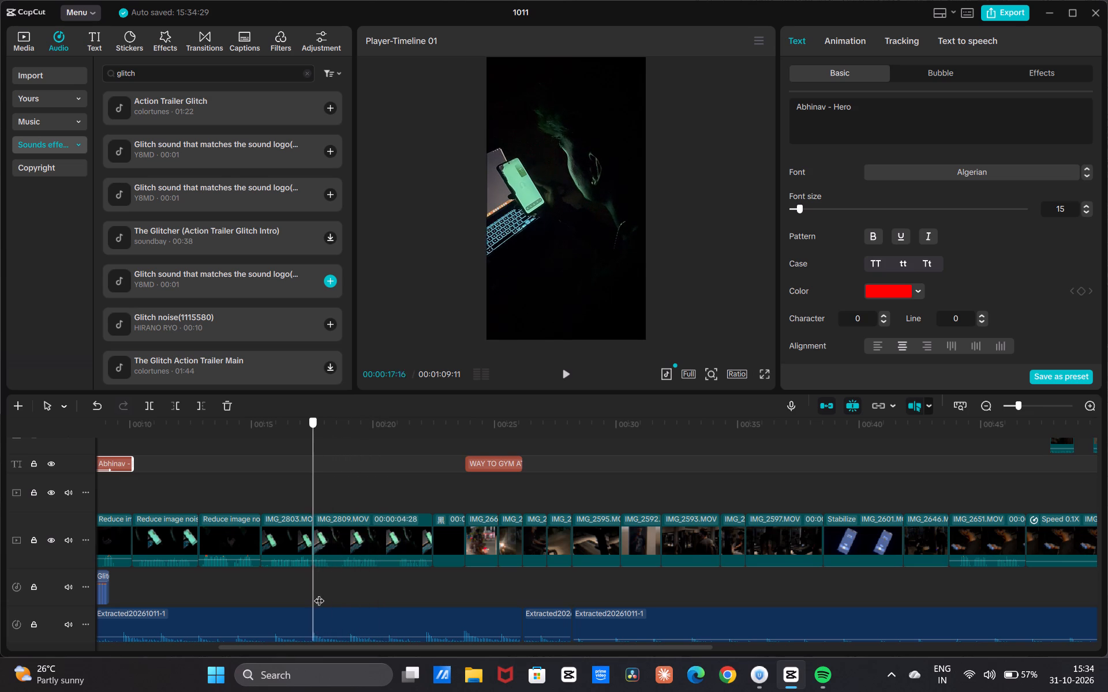
pyautogui.moveTo(319, 593); pyautogui.dragTo(320, 594)
pyautogui.press('space')
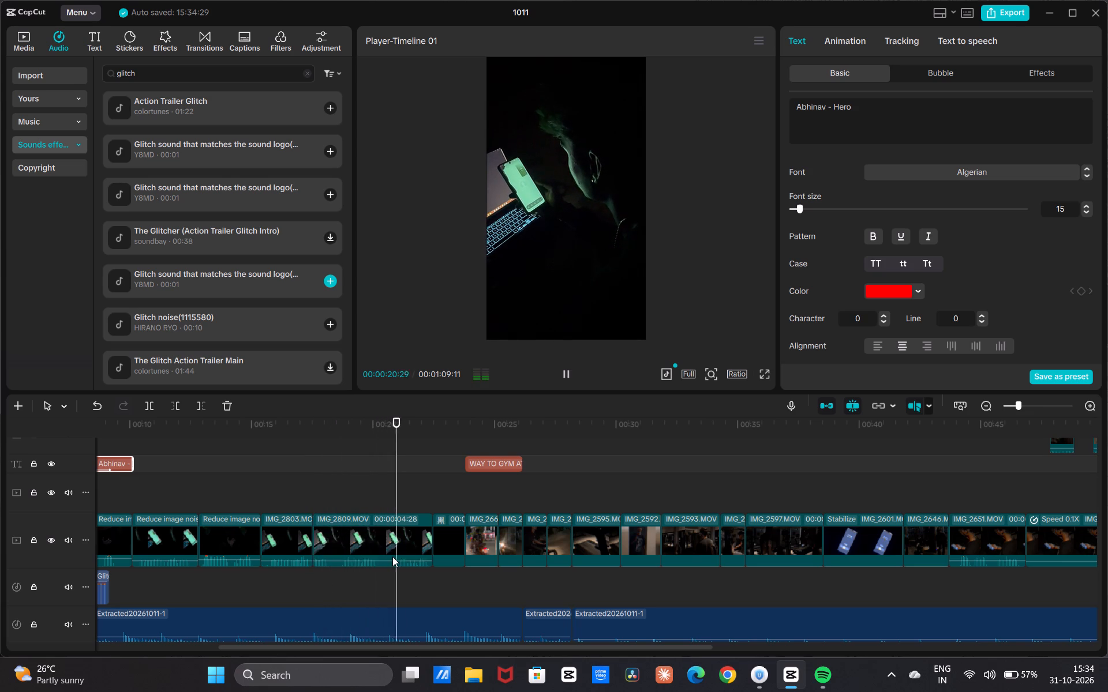
pyautogui.press('space')
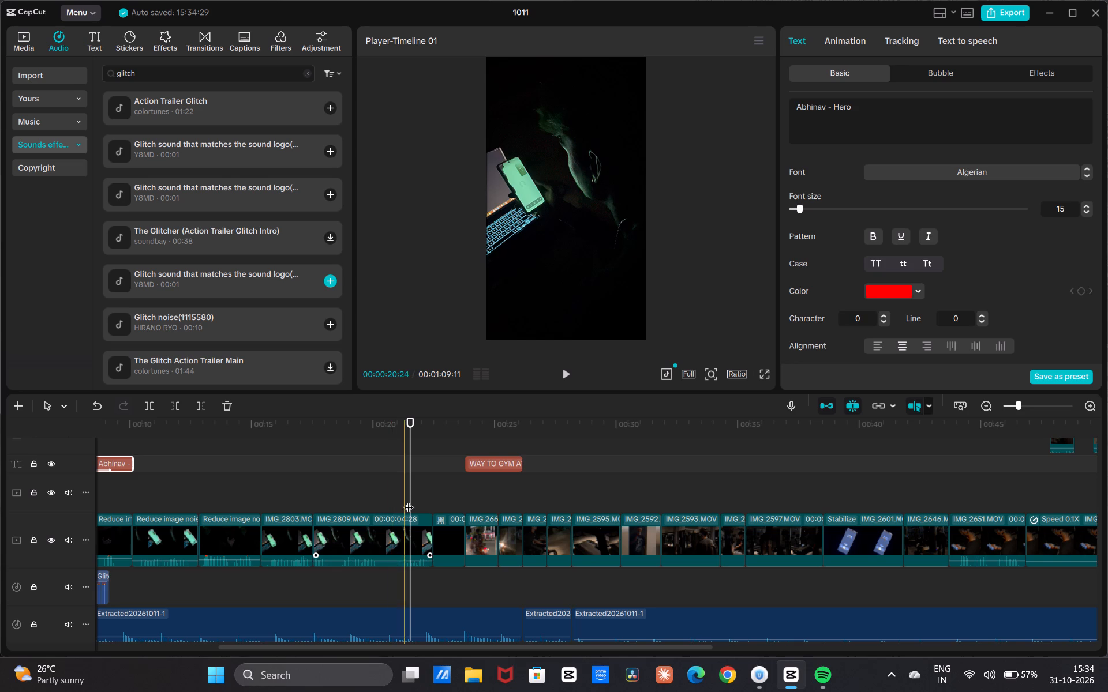
pyautogui.moveTo(410, 478); pyautogui.dragTo(383, 518)
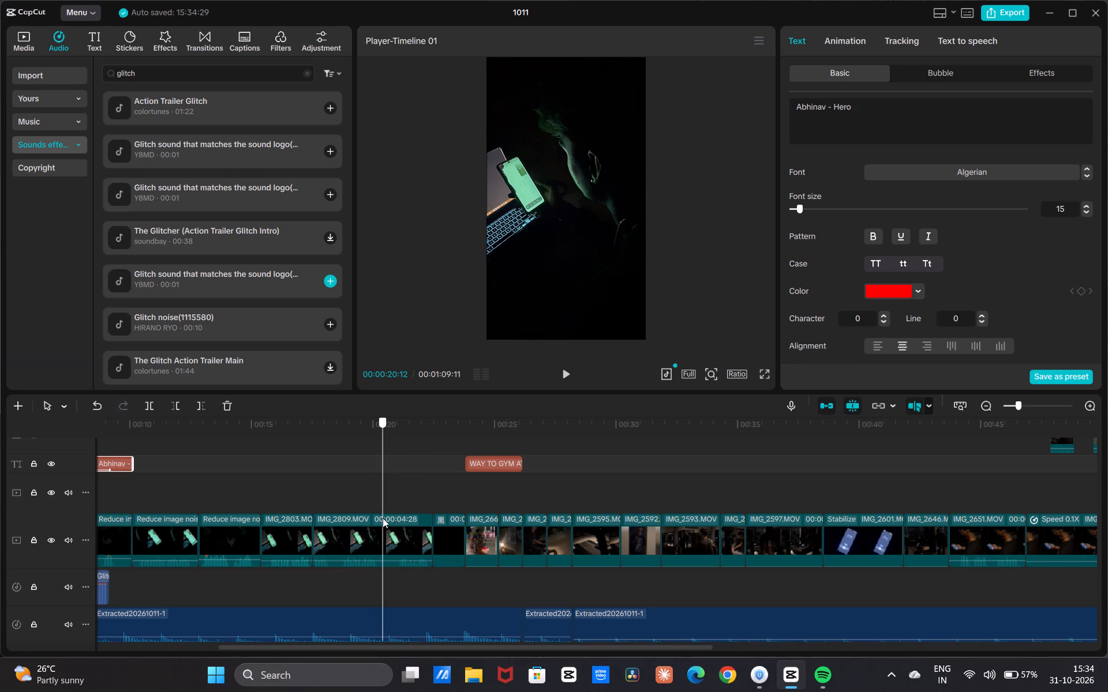
pyautogui.moveTo(383, 518); pyautogui.dragTo(381, 486)
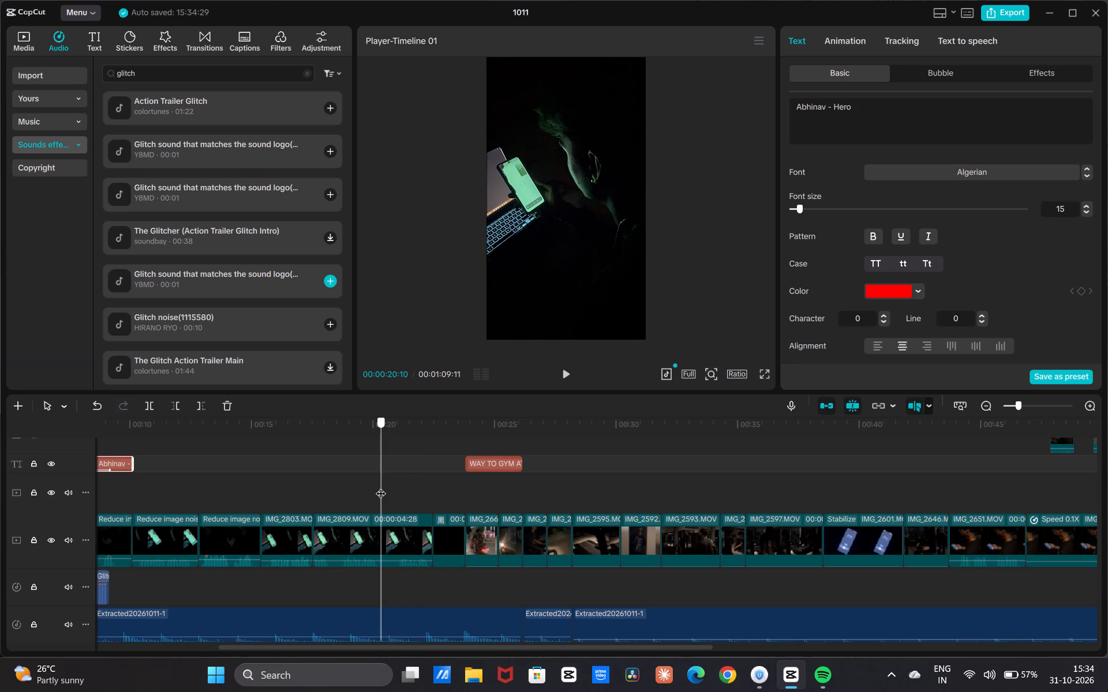
pyautogui.moveTo(381, 486); pyautogui.dragTo(380, 480)
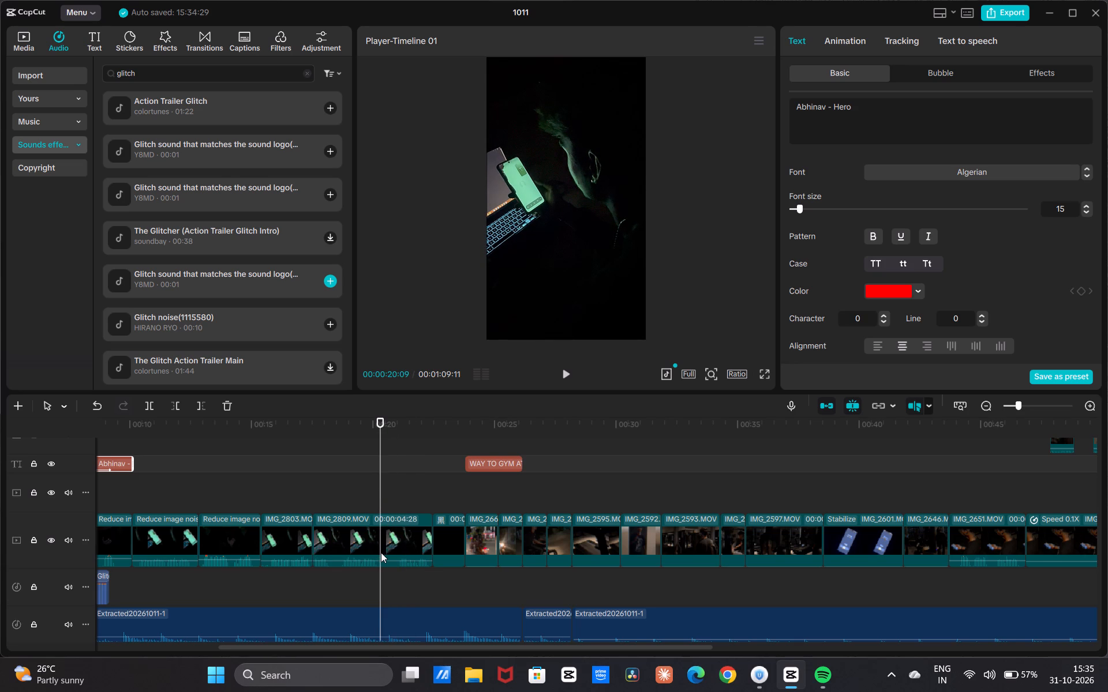
pyautogui.press('space')
pyautogui.press('space')
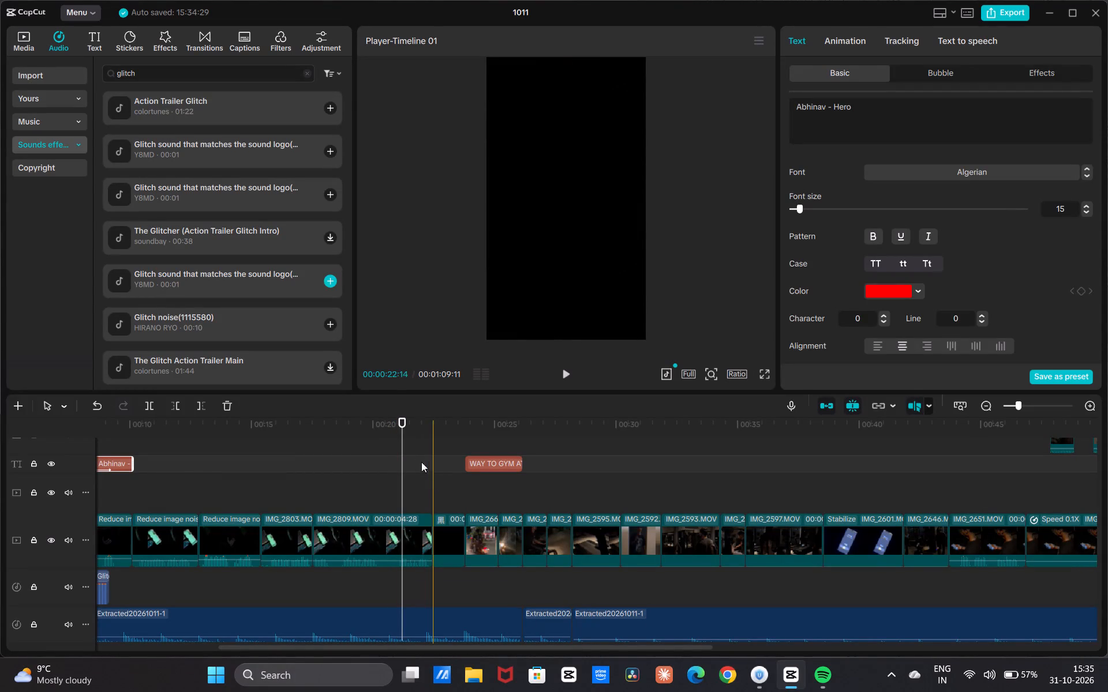
# Play back the section from the start of IMG_2801 to the end of IMG_2809.
pyautogui.moveTo(401, 435); pyautogui.dragTo(213, 596)
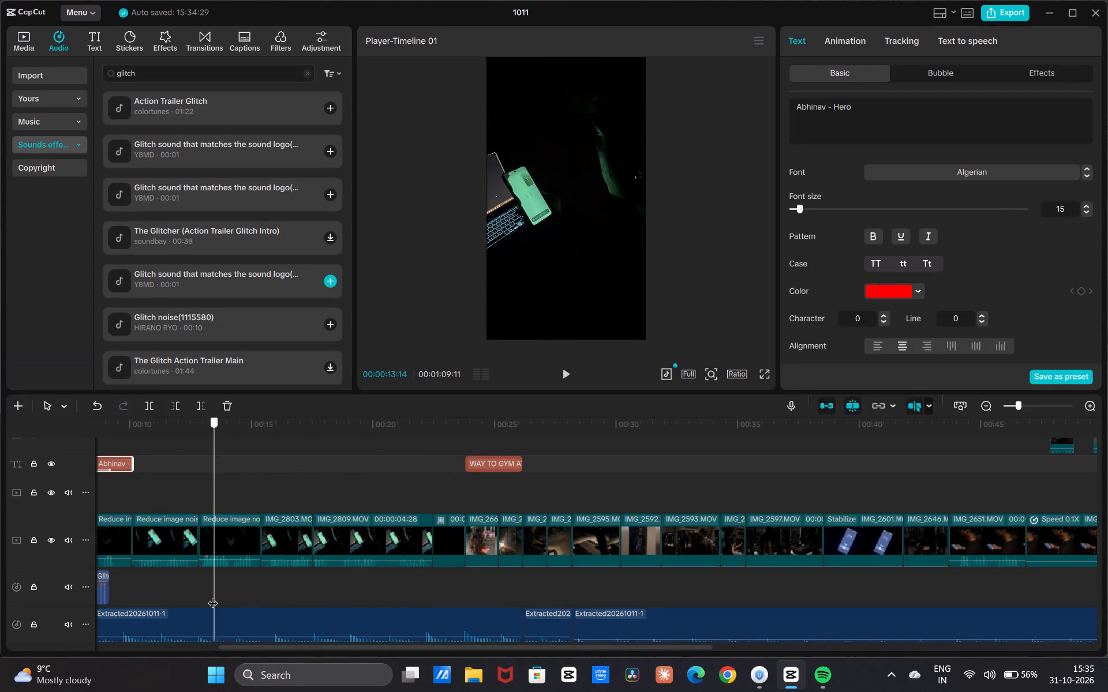
pyautogui.moveTo(213, 596); pyautogui.dragTo(199, 582)
pyautogui.press('space')
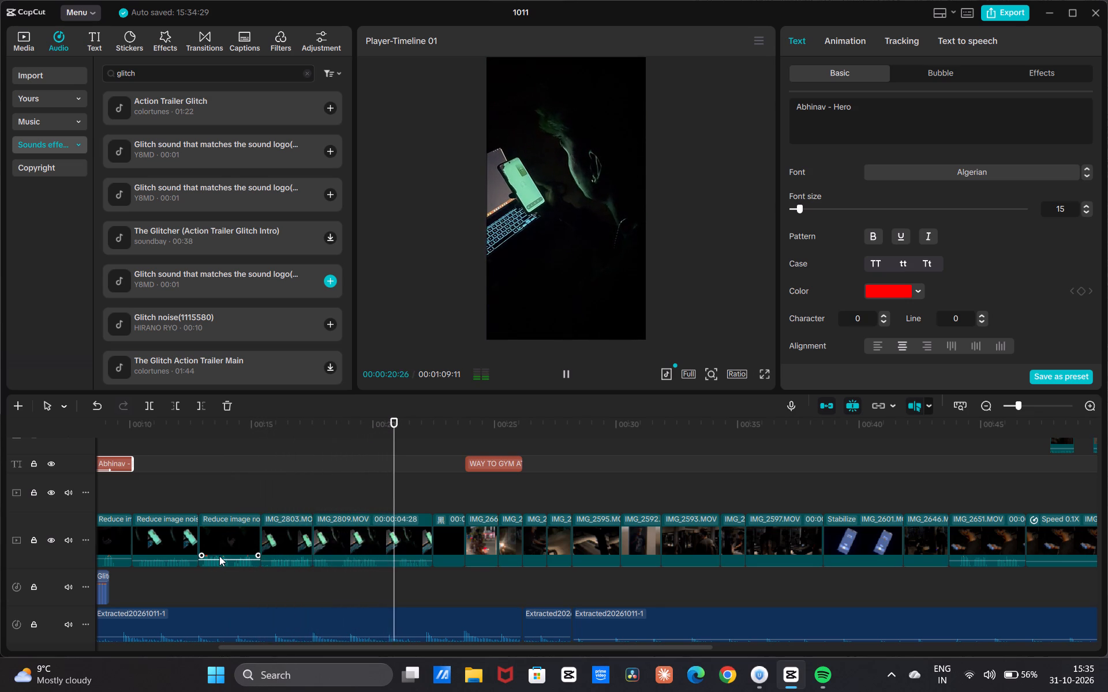
pyautogui.press('space')
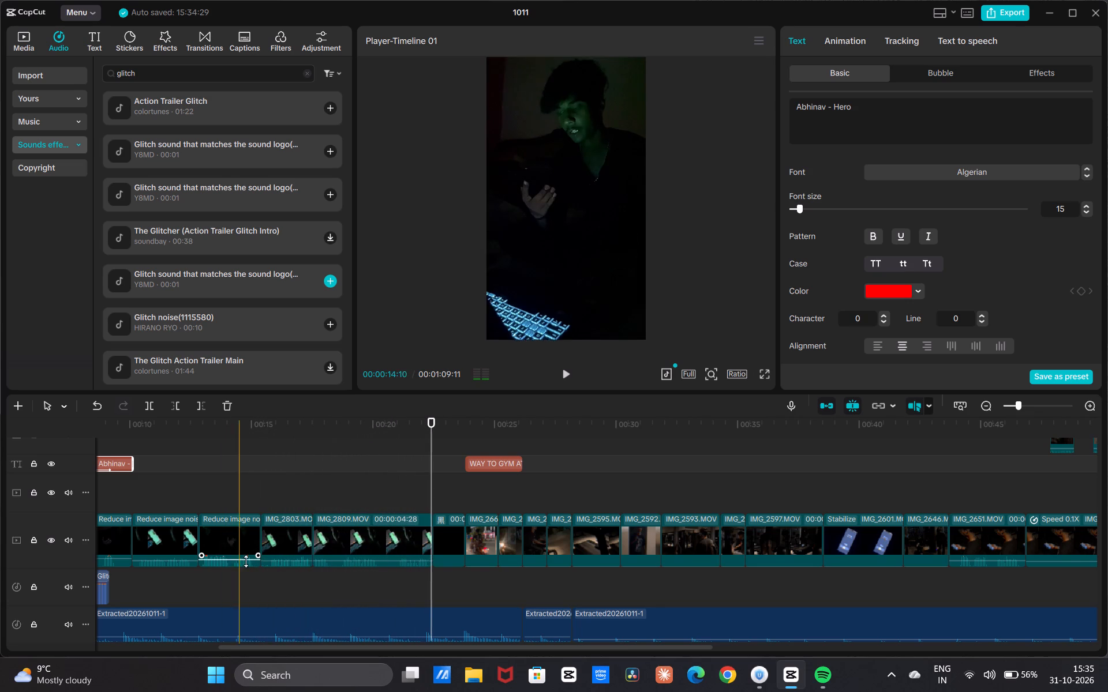
# Play back from the end of IMG_2809 through the "WAY TO GYM AT 12 AM" title into the following clips.
pyautogui.press('space')
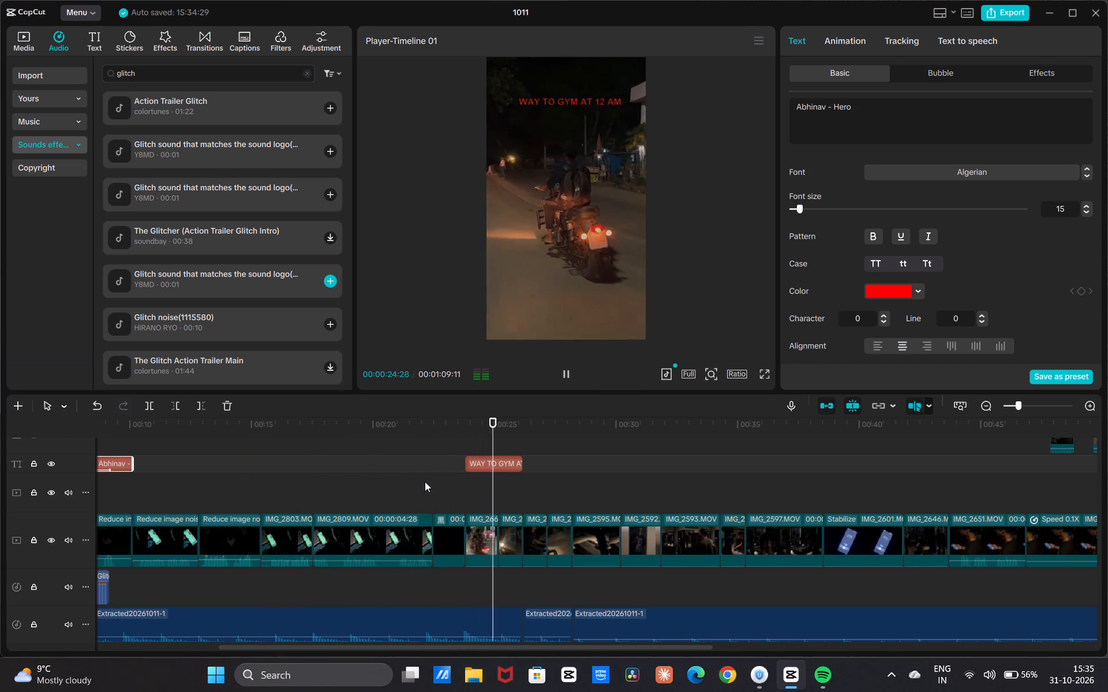
pyautogui.press('space')
pyautogui.press('space')
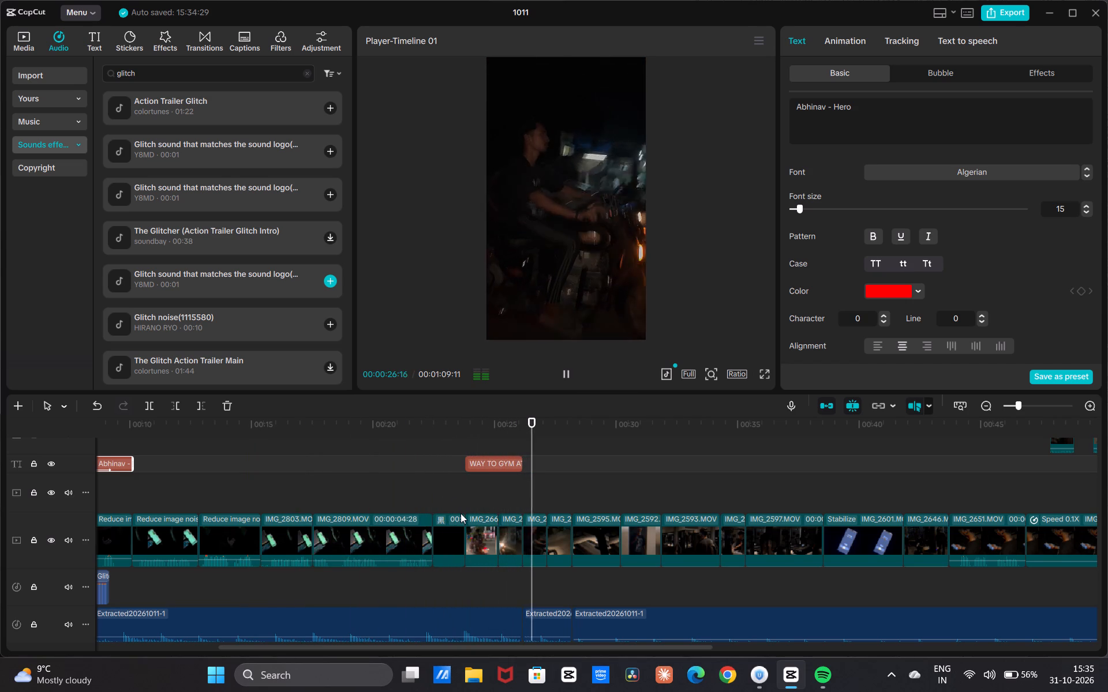
pyautogui.press('space')
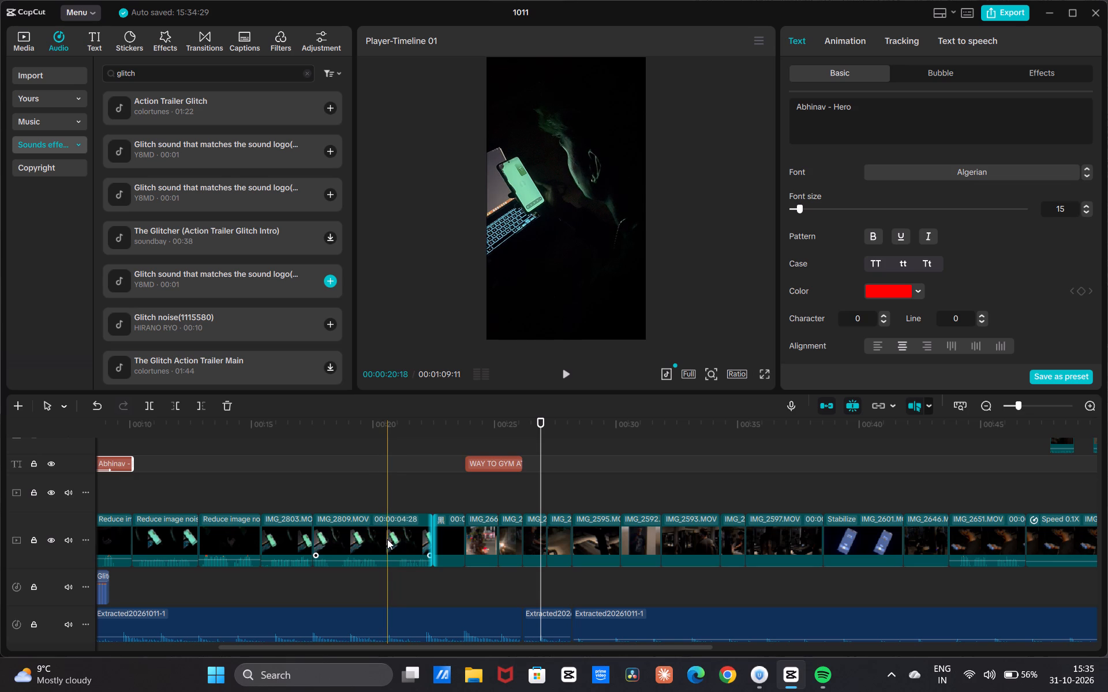
pyautogui.press('space')
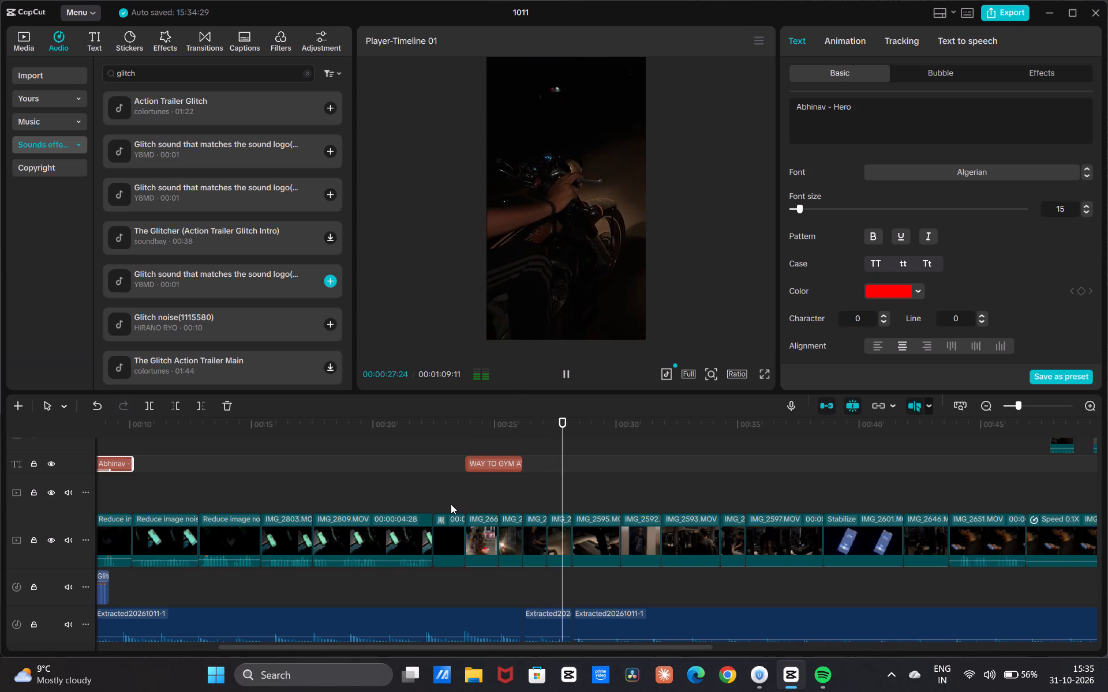
# Continue playback through the gym clips to about 00:00:47:25, examining the overlay, filter and sound-effect tracks along the way.
pyautogui.scroll(-19, 528, 544)
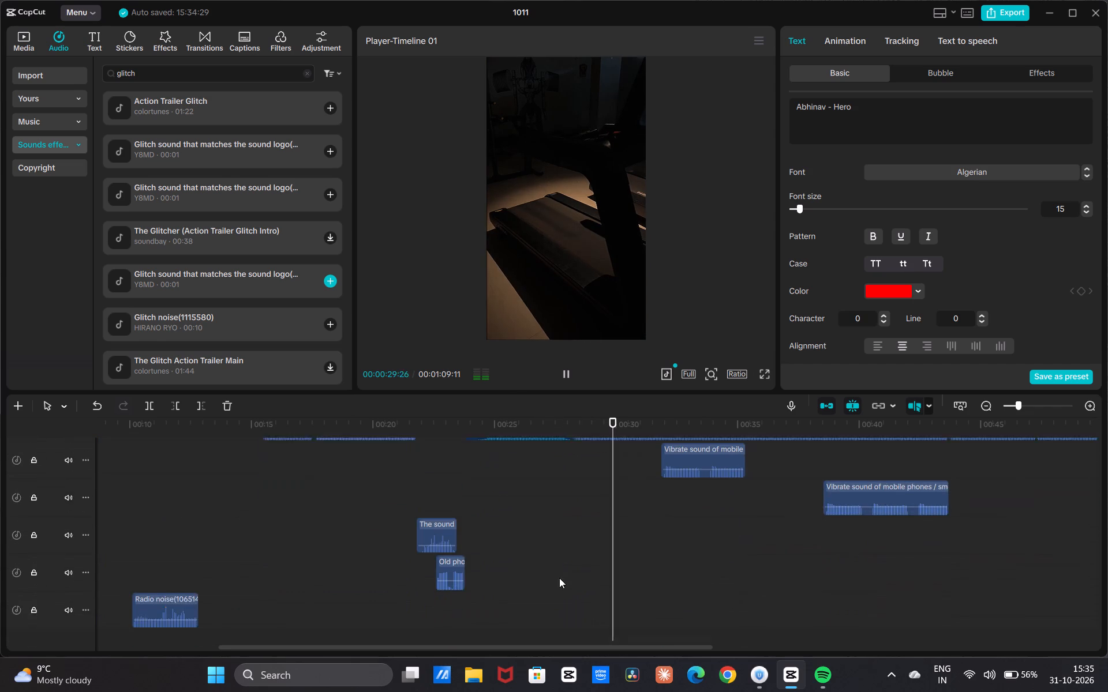
pyautogui.scroll(9, 546, 563)
pyautogui.scroll(-9, 534, 543)
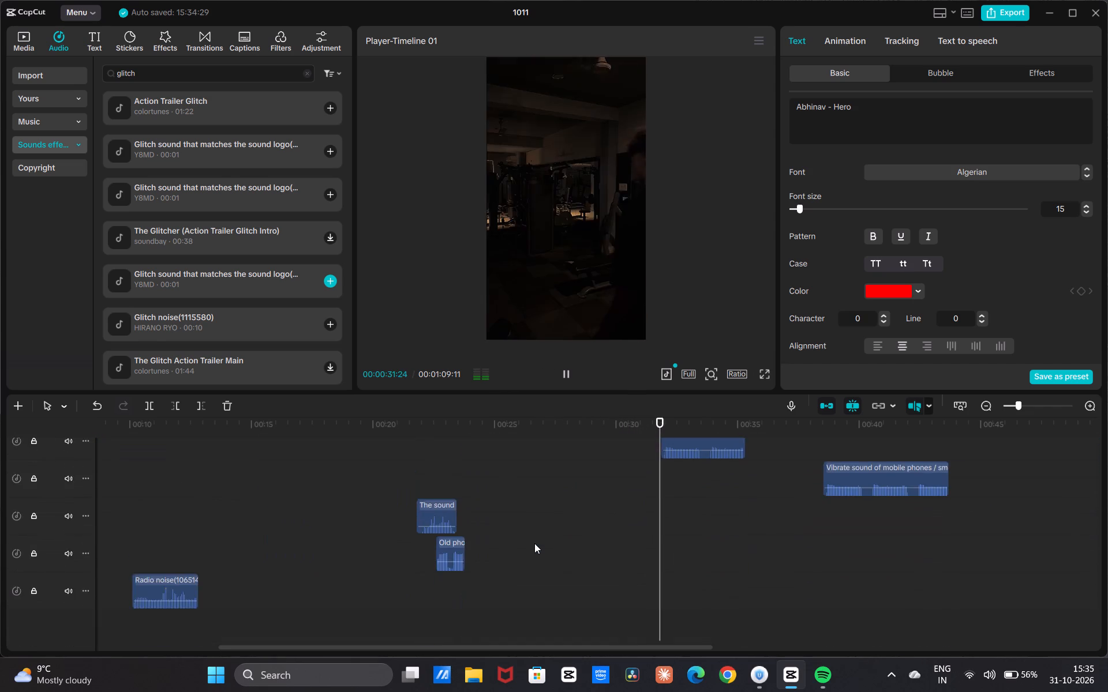
pyautogui.scroll(16, 534, 543)
pyautogui.scroll(13, 536, 537)
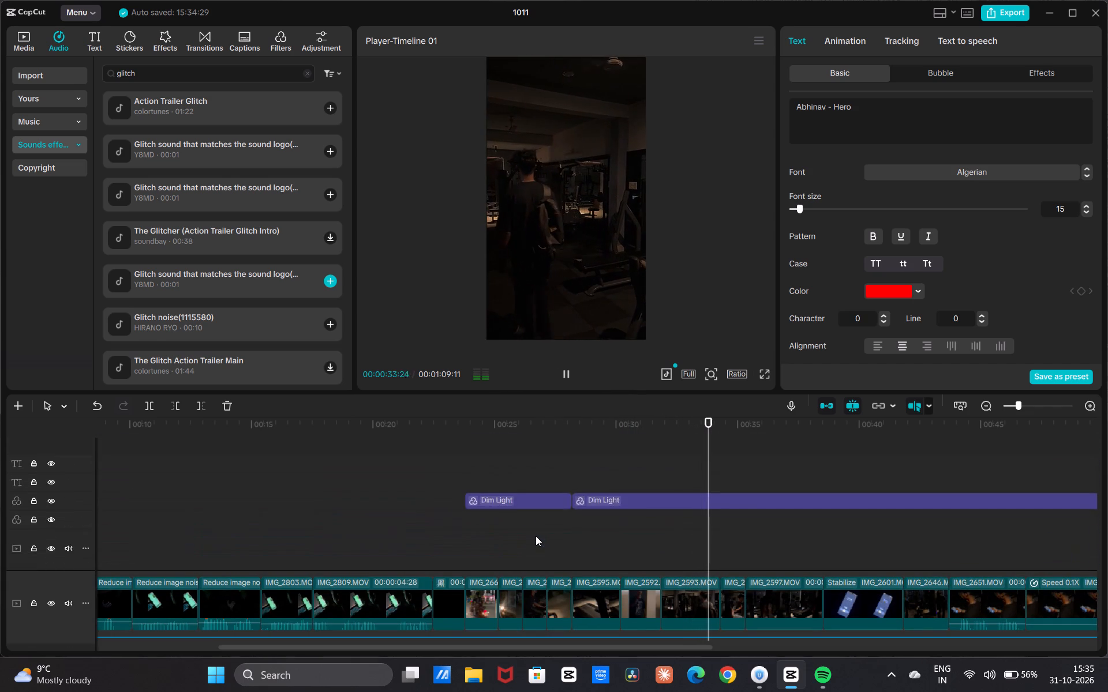
pyautogui.scroll(2, 536, 536)
pyautogui.scroll(-7, 536, 536)
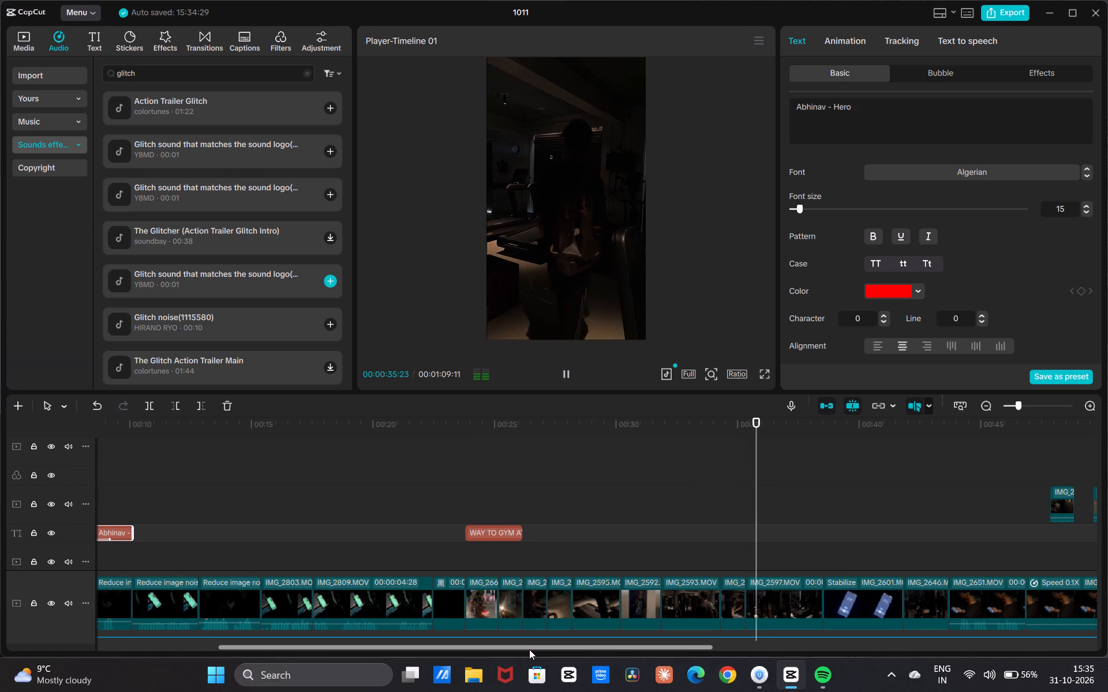
pyautogui.moveTo(529, 649); pyautogui.dragTo(709, 666)
pyautogui.scroll(-5, 626, 538)
pyautogui.scroll(1, 630, 538)
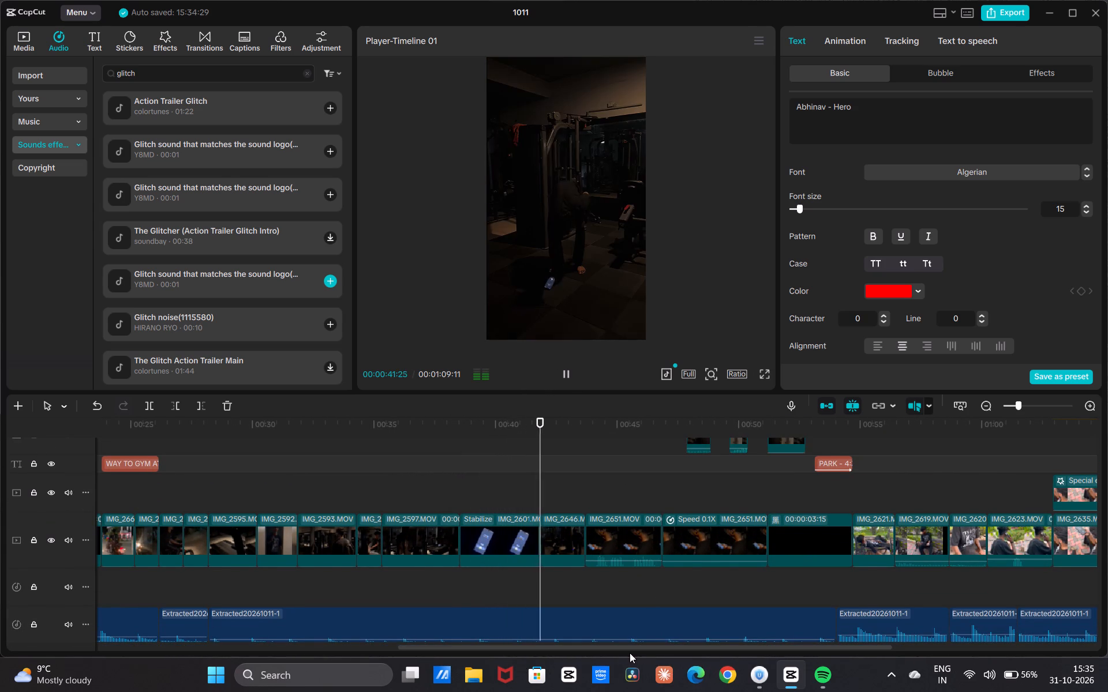
pyautogui.moveTo(635, 649); pyautogui.dragTo(653, 655)
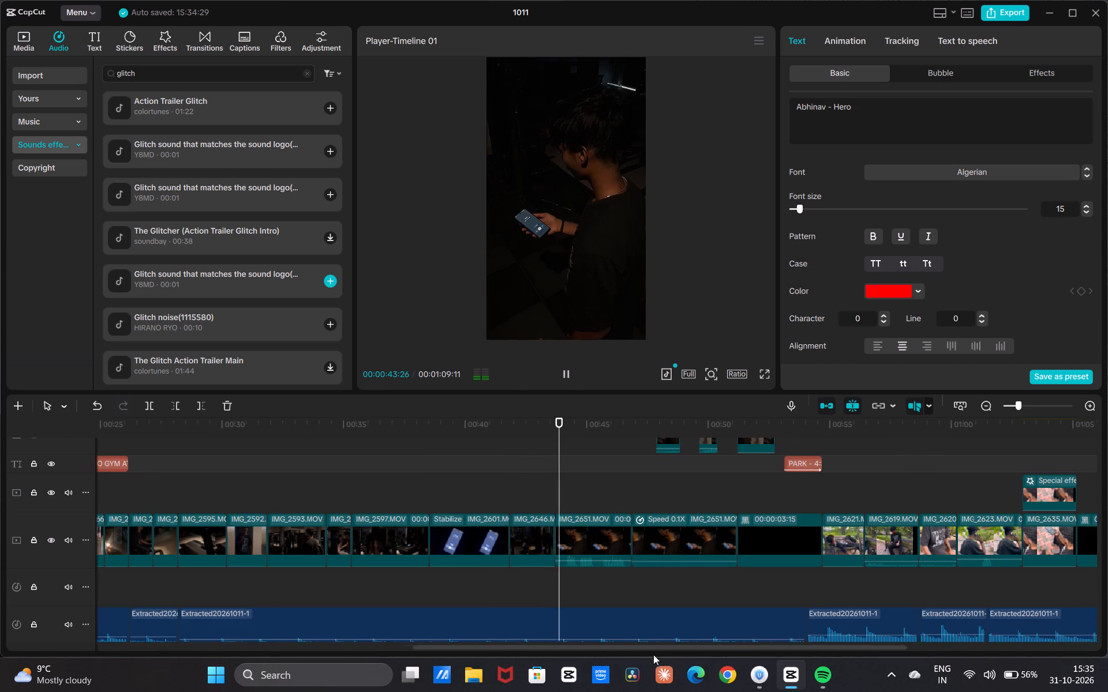
pyautogui.moveTo(653, 655); pyautogui.dragTo(679, 667)
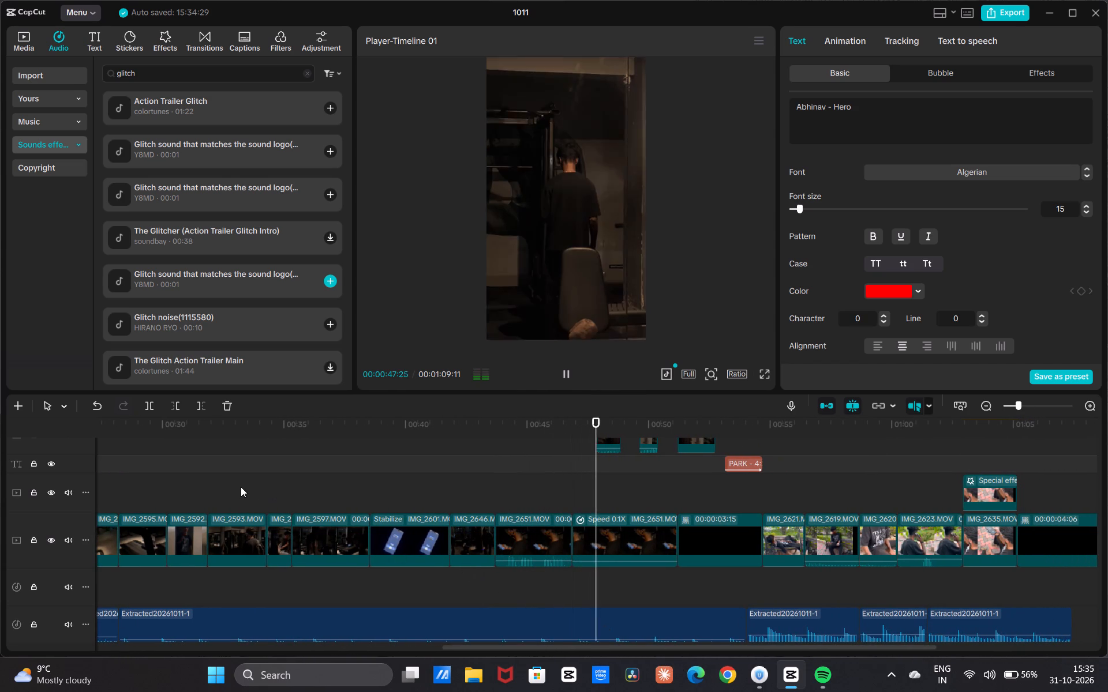
# Replay the gym section from about 00:00:38 and the slowed IMG_2651 part up to the masked figure at 00:00:51:18.
pyautogui.press('space')
pyautogui.press('space')
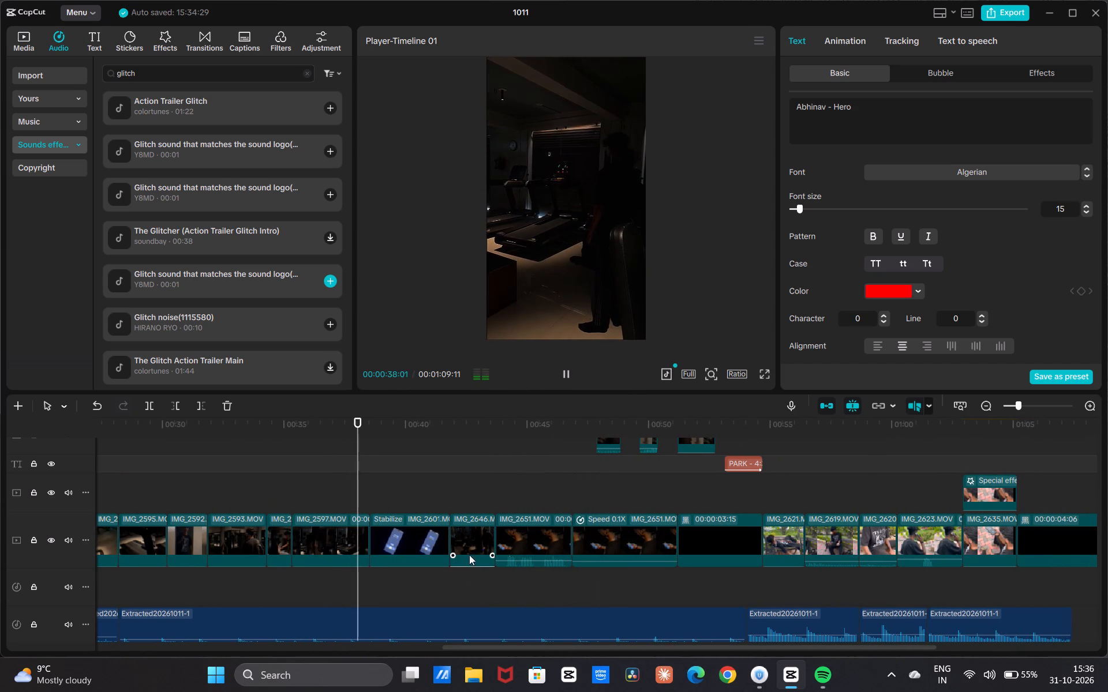
pyautogui.press('space')
pyautogui.click(617, 491)
pyautogui.press('space')
pyautogui.click(597, 478)
pyautogui.press('space')
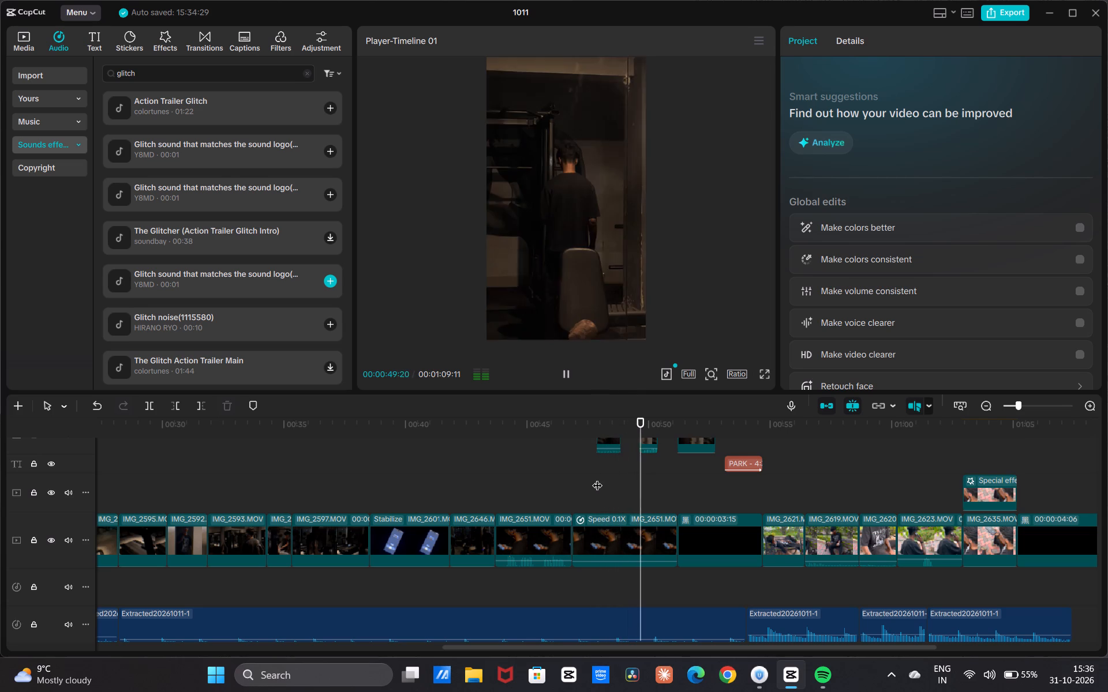
pyautogui.press('space')
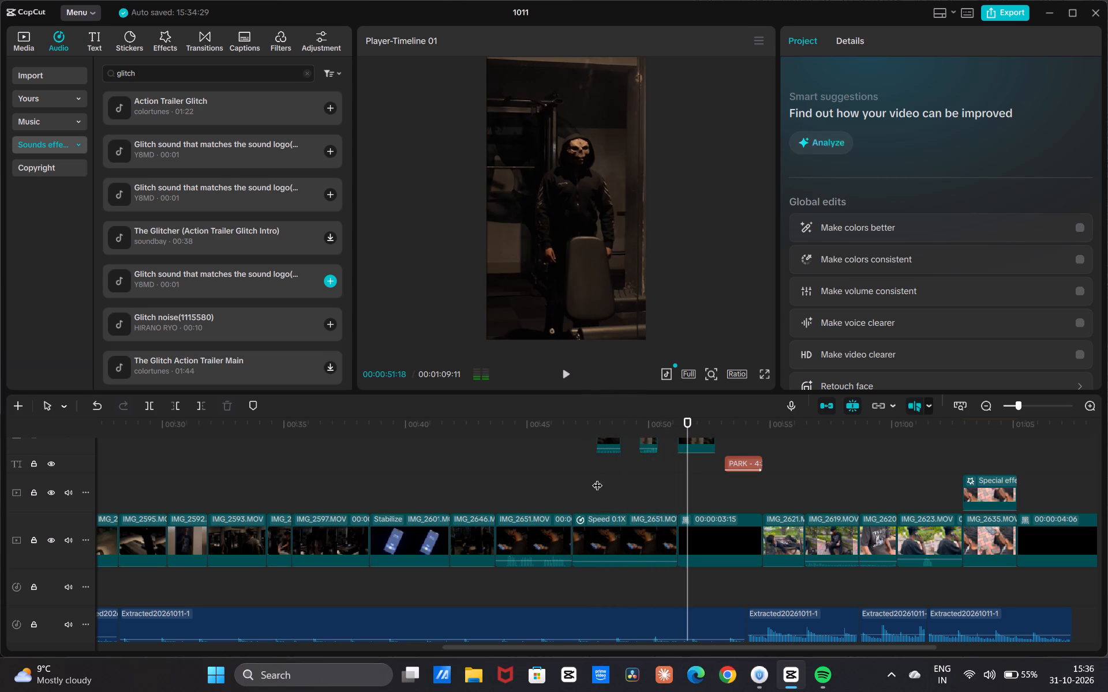
# Add the Pumpkin filter on the timeline at 00:00:51:06, aligned with the start of the IMG_2653 overlay clip.
pyautogui.moveTo(652, 648); pyautogui.dragTo(658, 651)
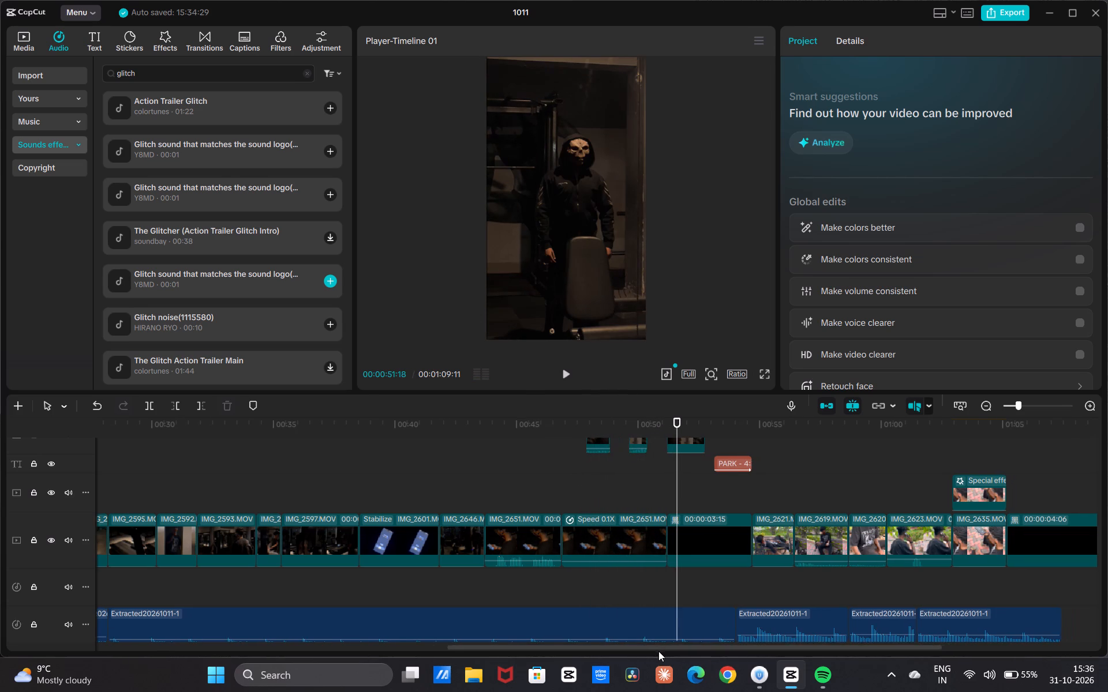
pyautogui.moveTo(658, 651); pyautogui.dragTo(662, 653)
pyautogui.scroll(6, 684, 481)
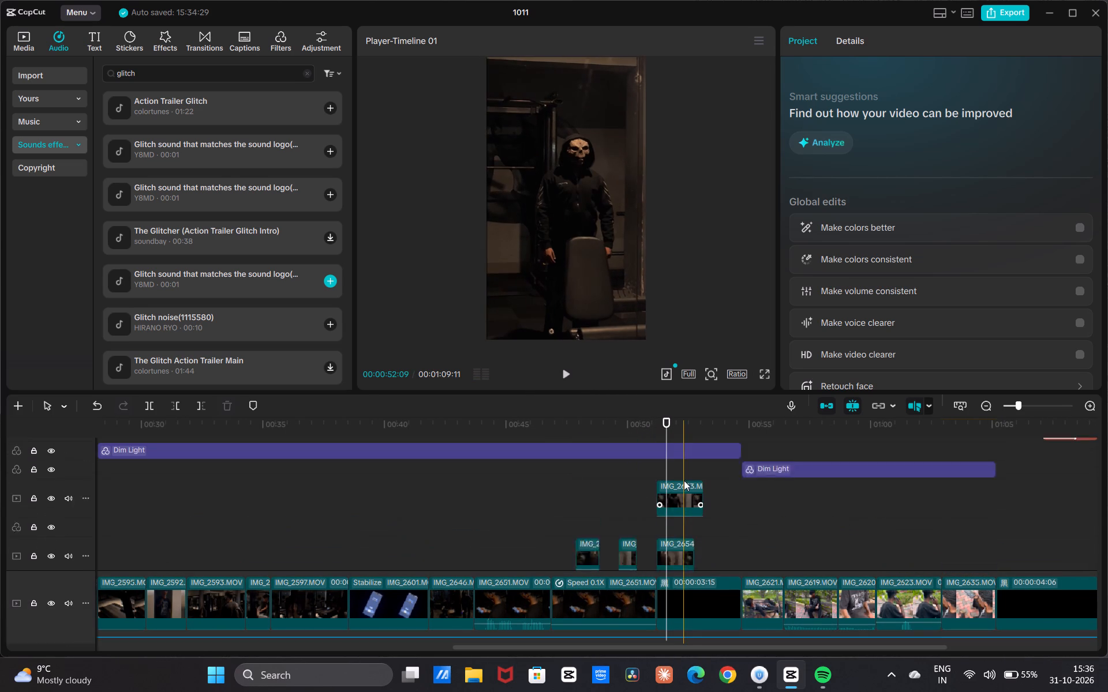
pyautogui.scroll(2, 684, 480)
pyautogui.moveTo(667, 476); pyautogui.dragTo(648, 483)
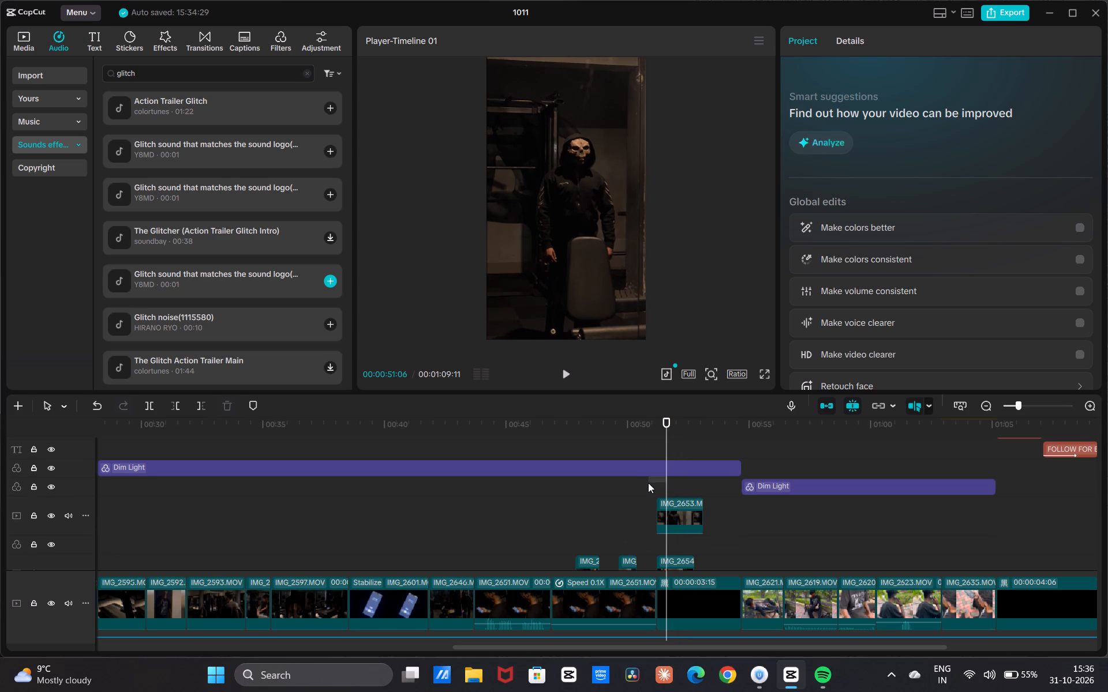
pyautogui.moveTo(648, 483); pyautogui.dragTo(642, 485)
pyautogui.moveTo(665, 486); pyautogui.dragTo(665, 487)
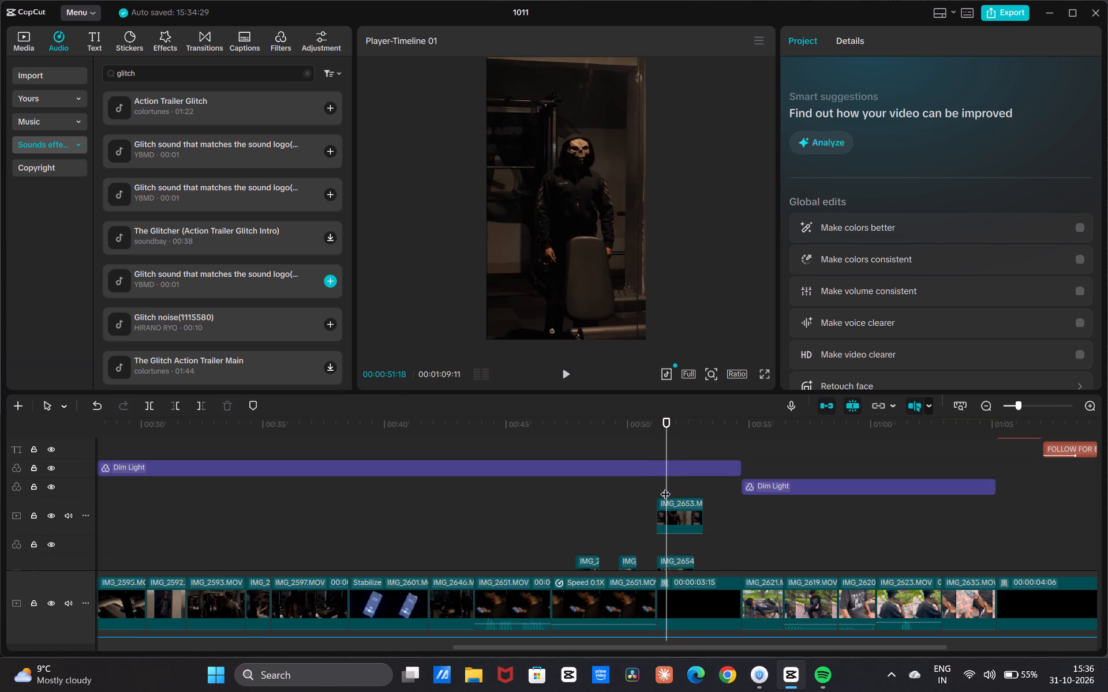
pyautogui.moveTo(665, 487); pyautogui.dragTo(657, 496)
pyautogui.scroll(6, 342, 315)
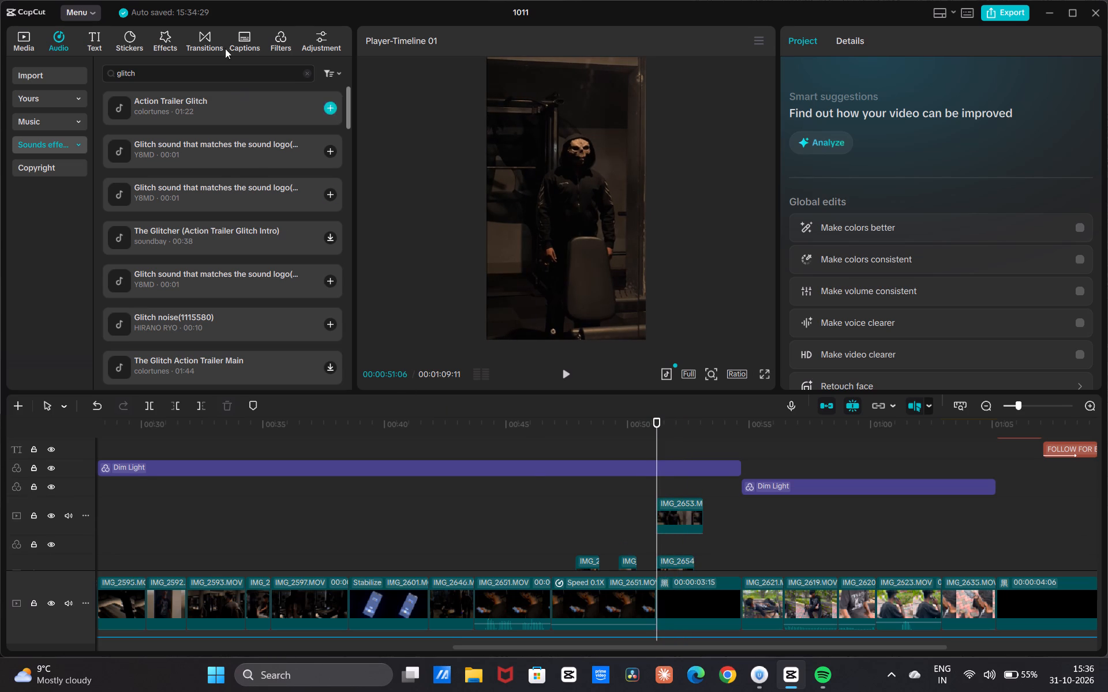
pyautogui.click(281, 37)
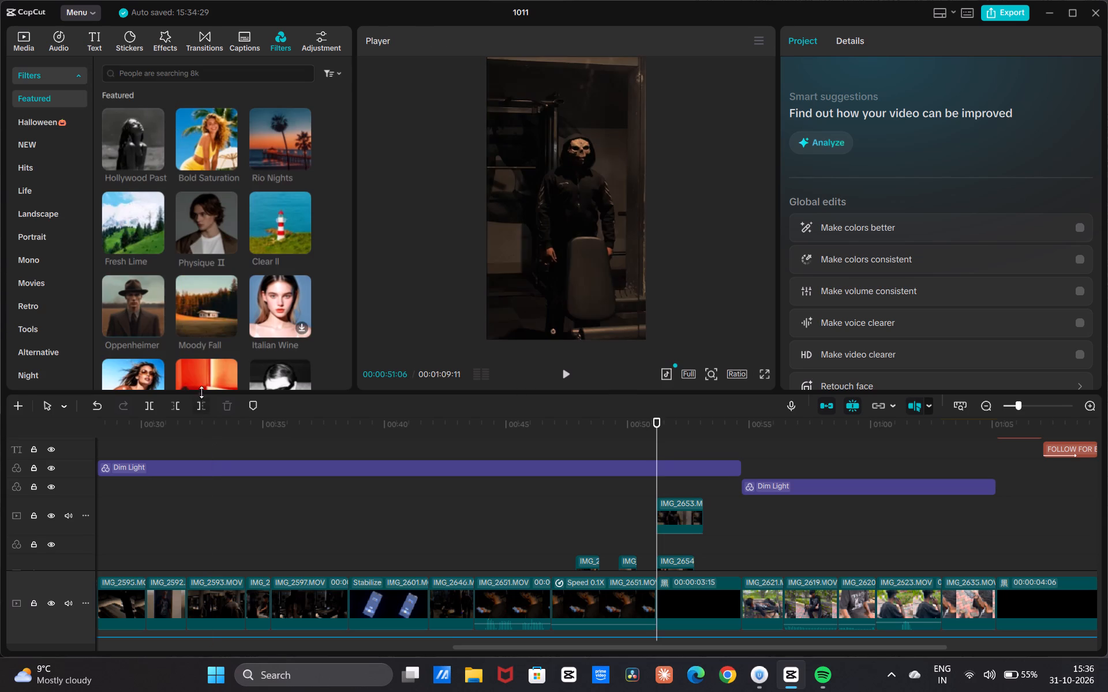
pyautogui.scroll(-1, 205, 361)
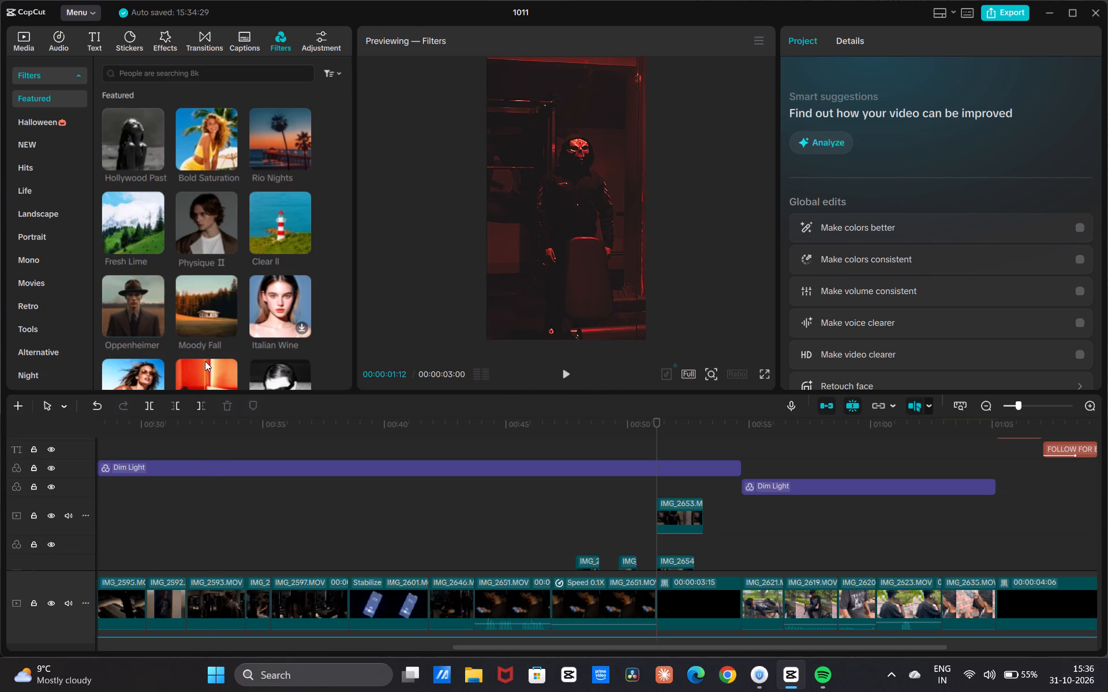
pyautogui.moveTo(209, 324); pyautogui.dragTo(659, 459)
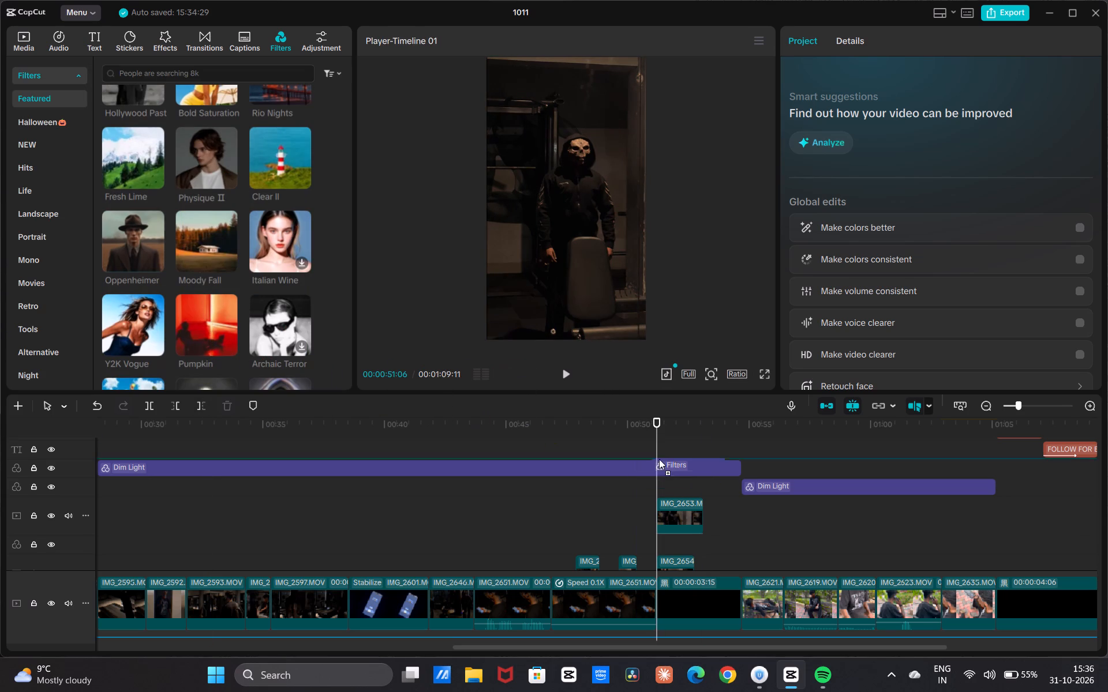
pyautogui.moveTo(659, 459); pyautogui.dragTo(656, 447)
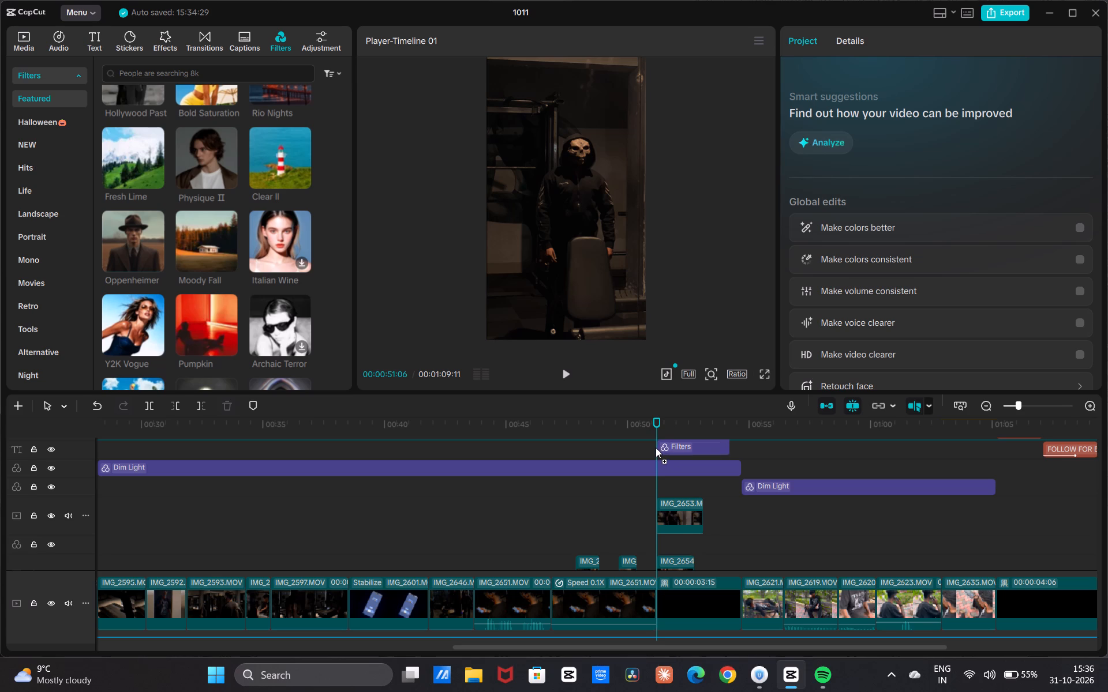
pyautogui.moveTo(656, 447); pyautogui.dragTo(656, 449)
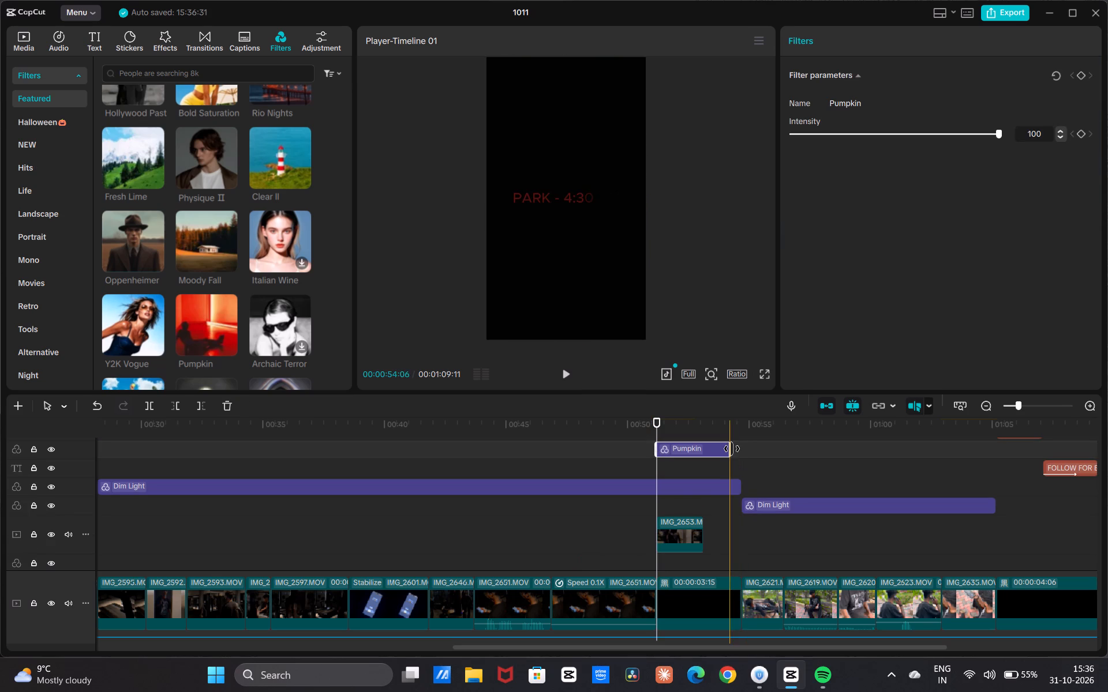
# Trim the Pumpkin filter's end to match the IMG_2653 overlay and move it to the filter track directly above that clip.
pyautogui.moveTo(732, 449); pyautogui.dragTo(701, 492)
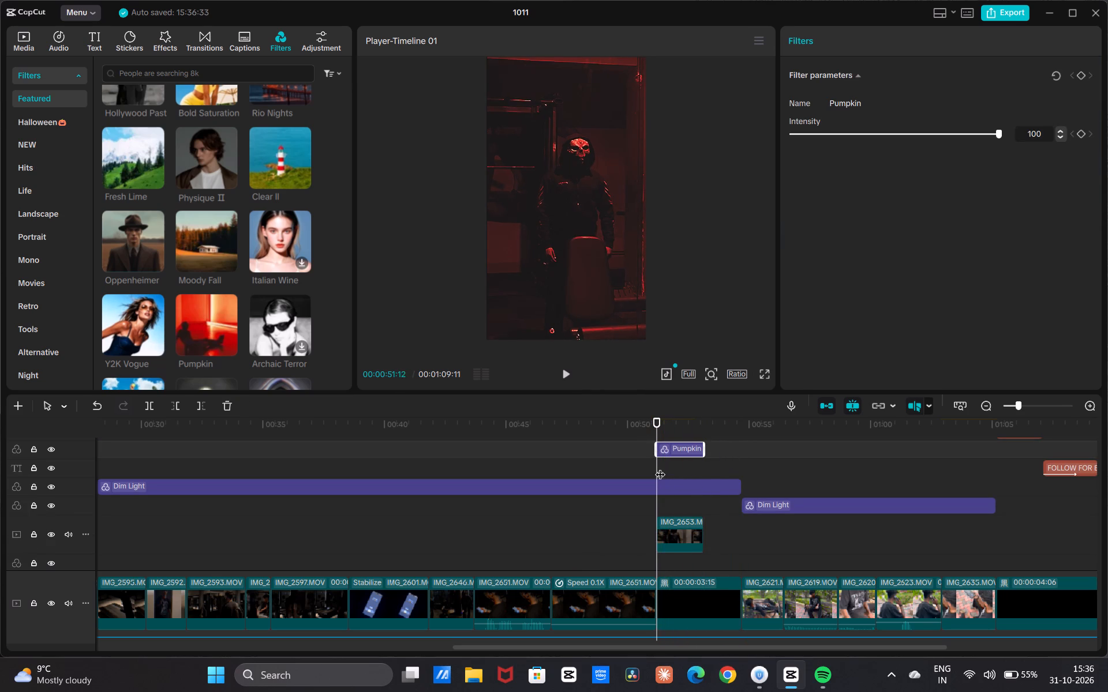
pyautogui.moveTo(680, 442); pyautogui.dragTo(679, 511)
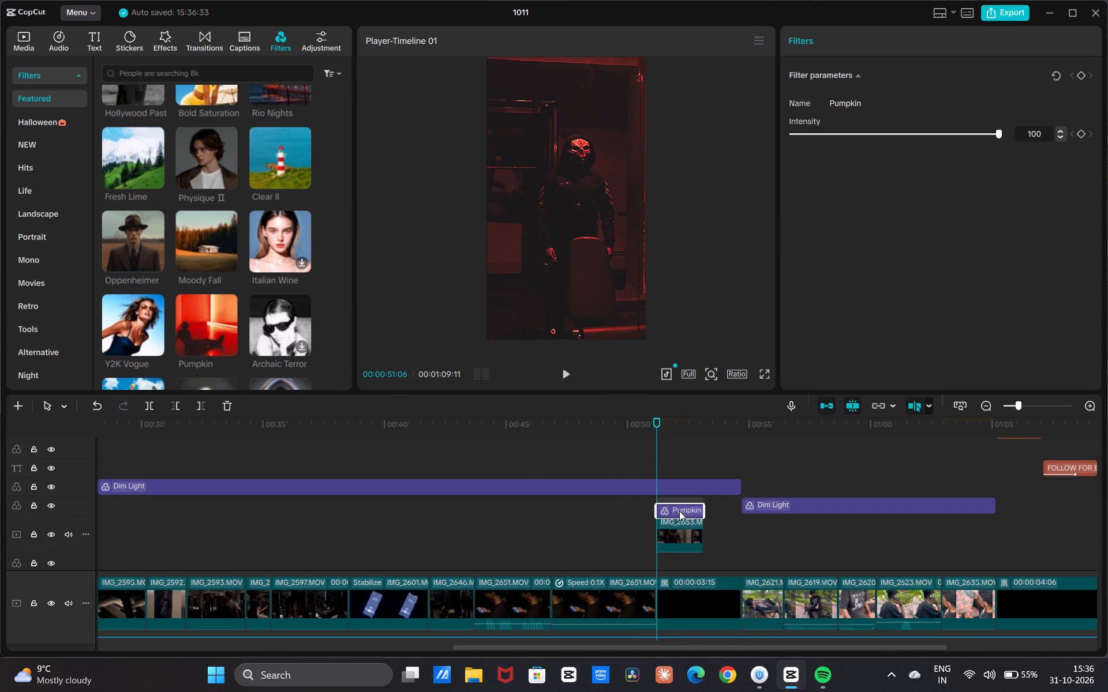
pyautogui.moveTo(679, 511); pyautogui.dragTo(679, 500)
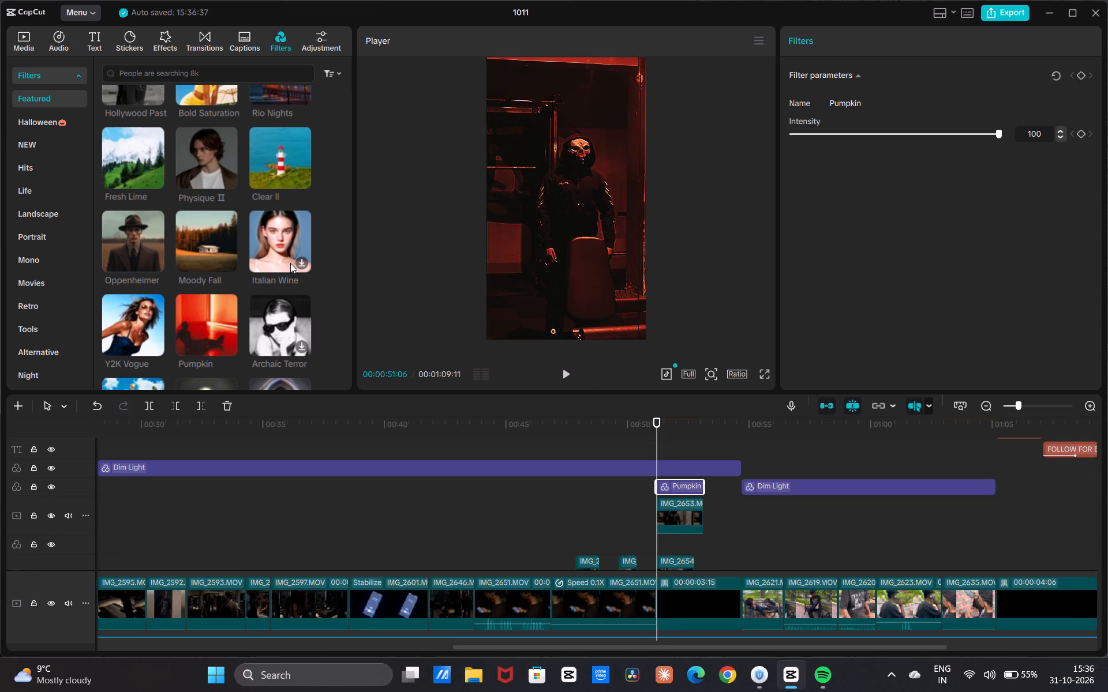
# Play back from the IMG_2651 clip through the Pumpkin filter section to check the red look.
pyautogui.scroll(-2, 290, 263)
pyautogui.click(488, 528)
pyautogui.press('space')
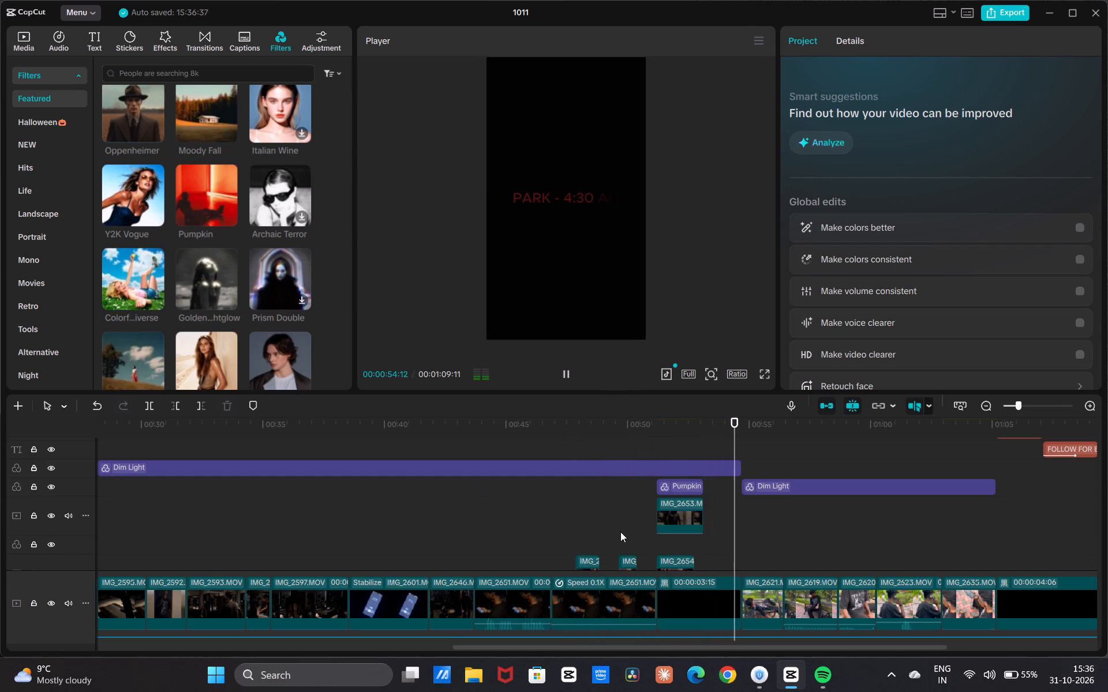
# Play back from the PARK - 4:30 title through the park clips to the end of the video to check the ending.
pyautogui.click(717, 518)
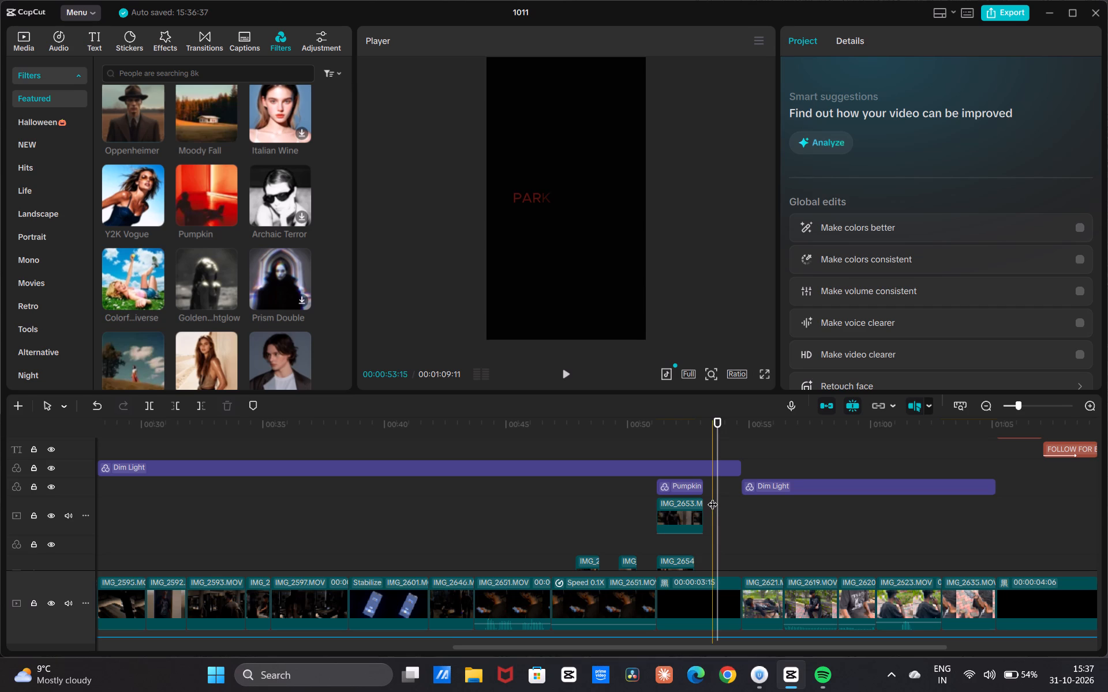
pyautogui.press('space')
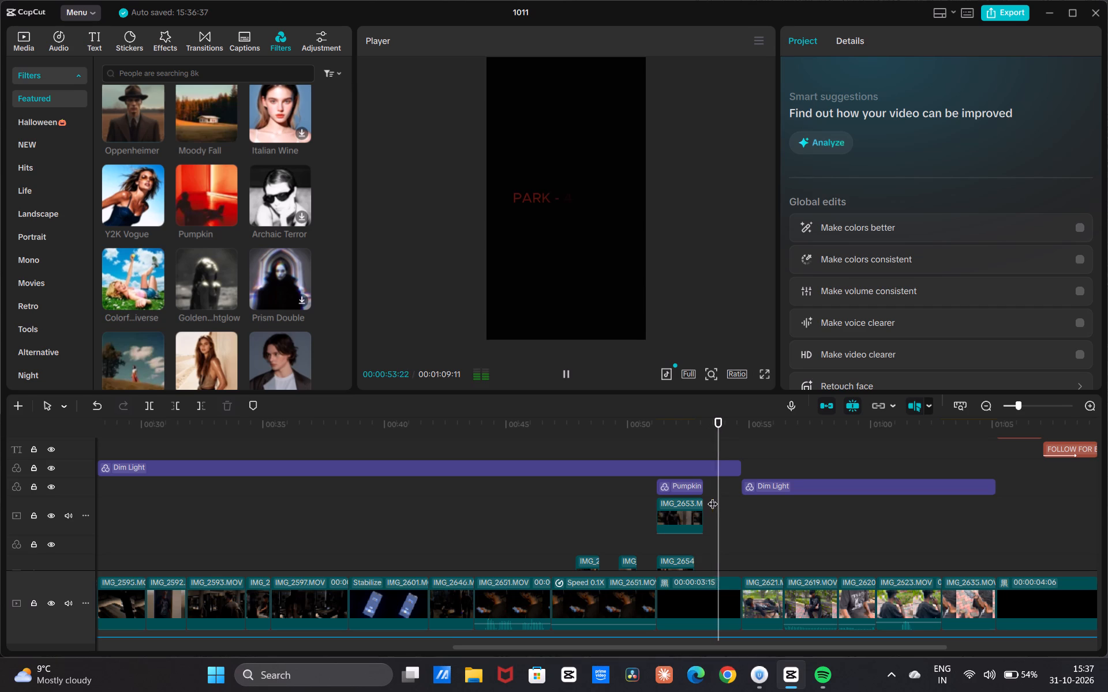
pyautogui.press('space')
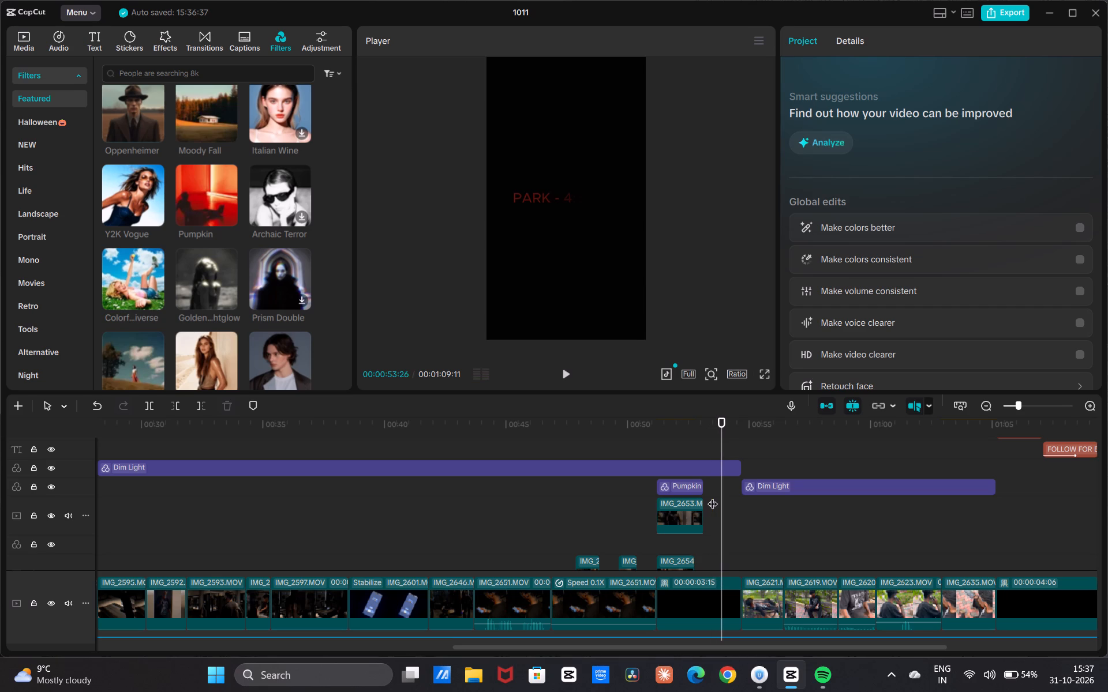
pyautogui.press('space')
pyautogui.press('space')
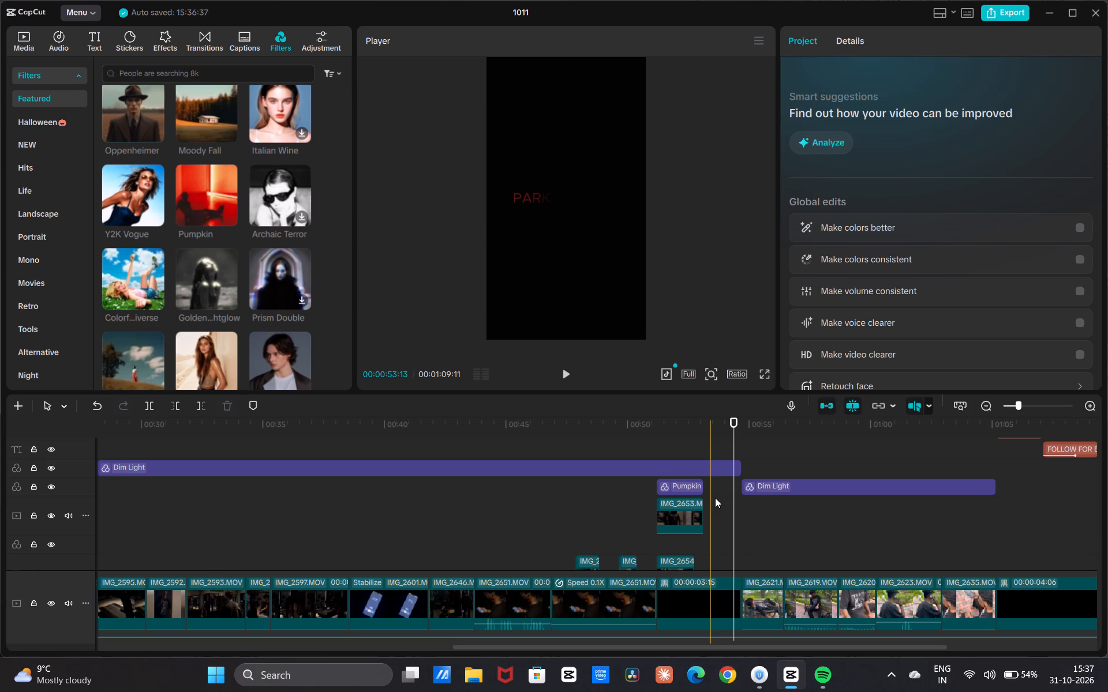
pyautogui.moveTo(731, 416); pyautogui.dragTo(725, 426)
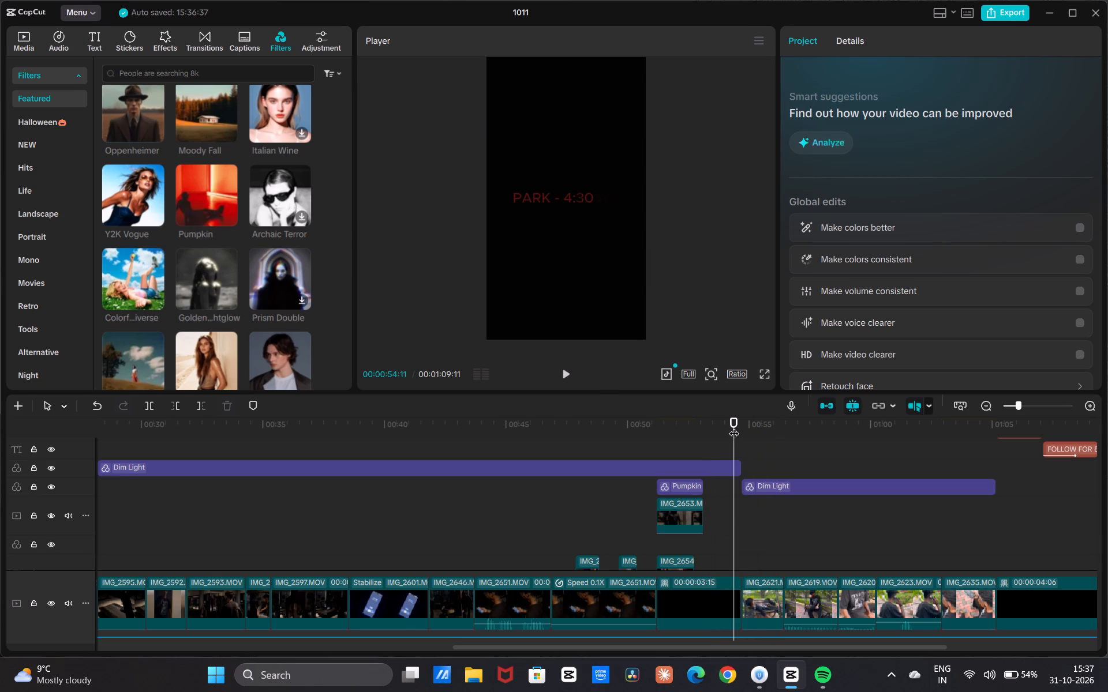
pyautogui.moveTo(735, 428); pyautogui.dragTo(703, 492)
pyautogui.press('space')
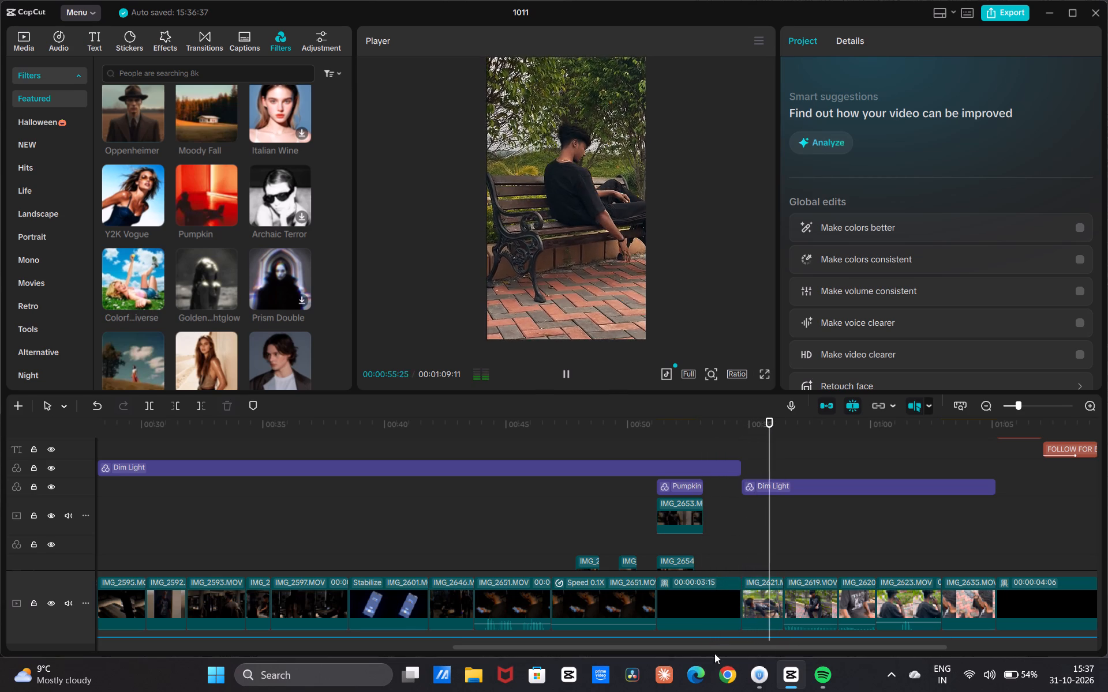
pyautogui.moveTo(710, 647); pyautogui.dragTo(772, 664)
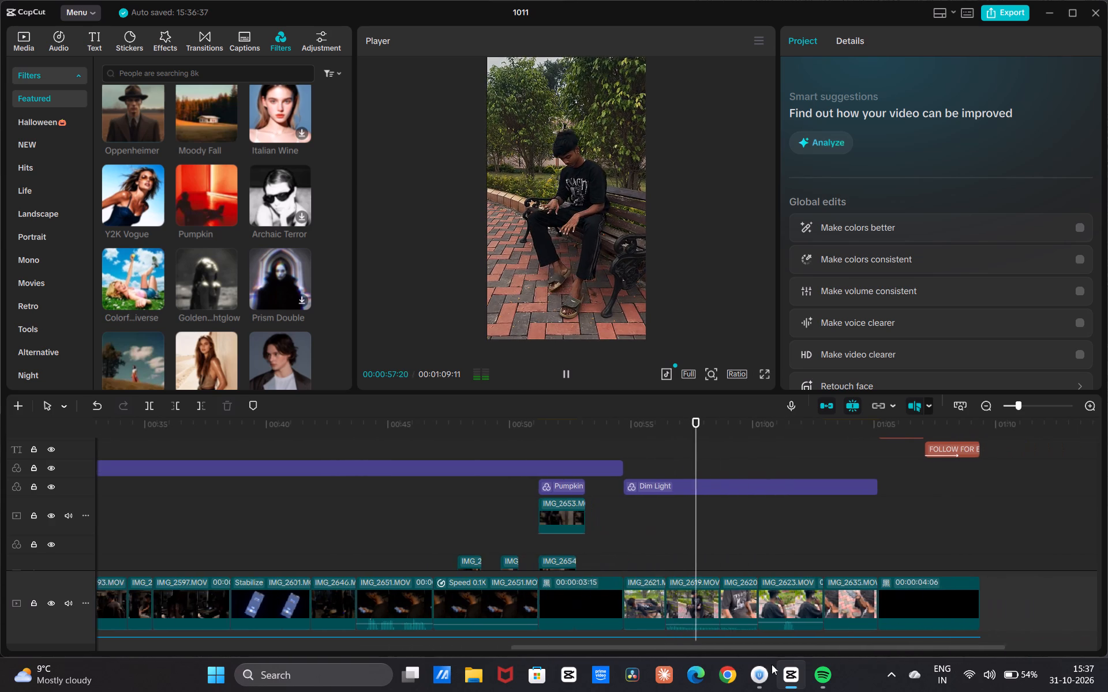
pyautogui.moveTo(772, 664); pyautogui.dragTo(822, 670)
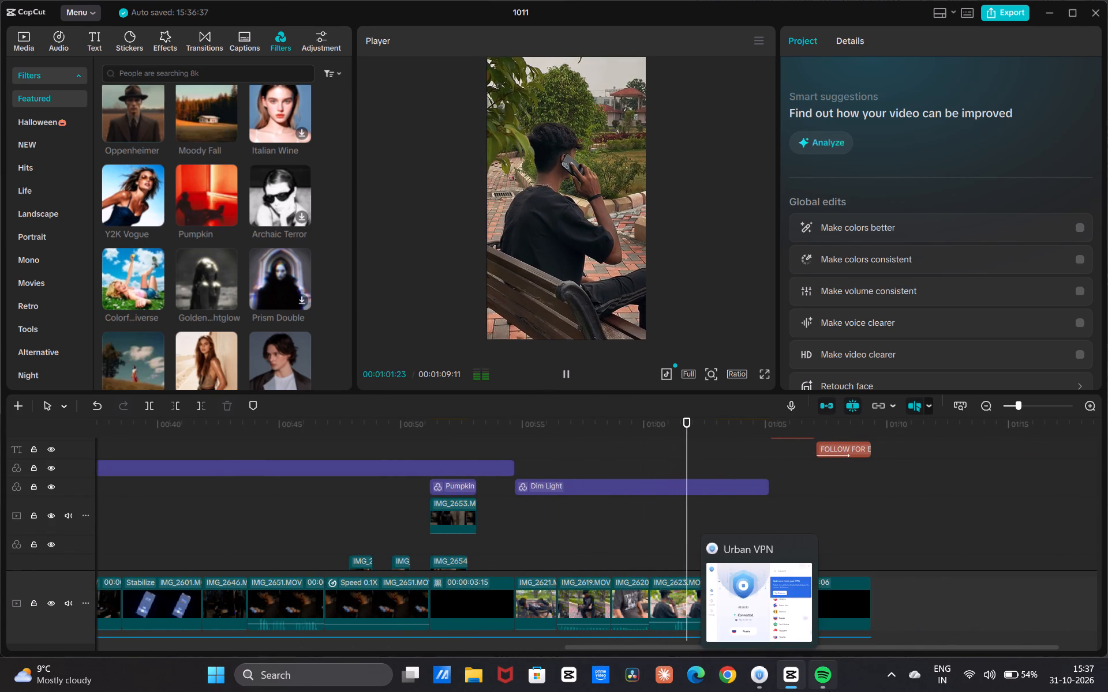
pyautogui.click(884, 531)
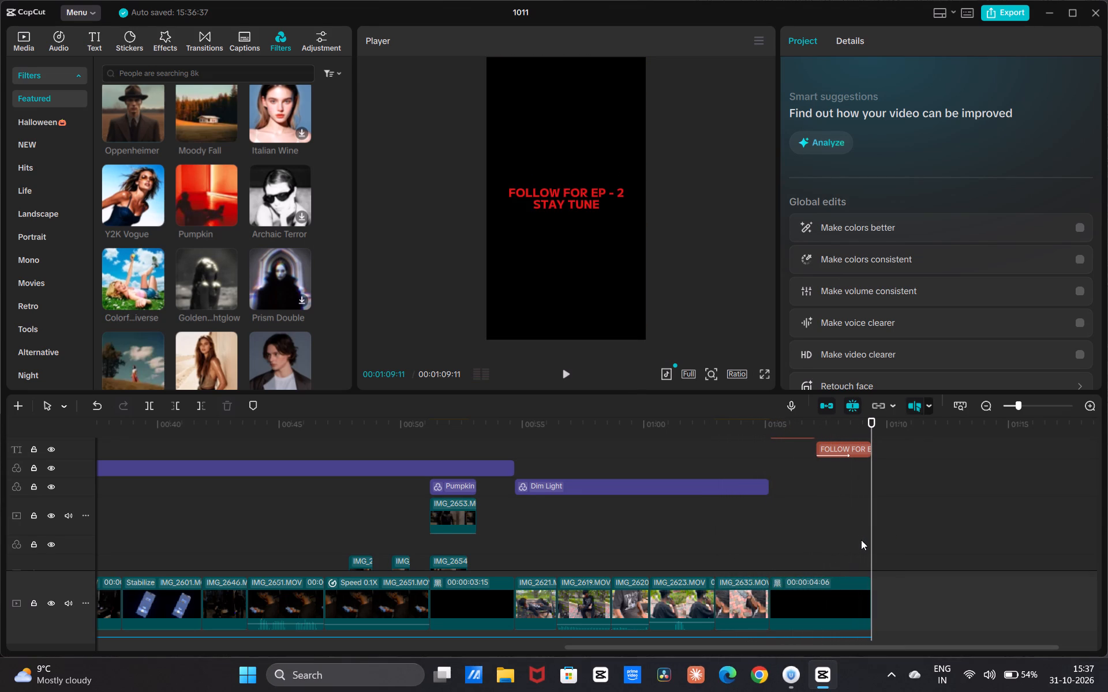
# Change the FOLLOW FOR EP - 2 STAY TUNE title's font to Rg-كلية and enlarge the text to about three quarters of the frame width.
pyautogui.click(848, 455)
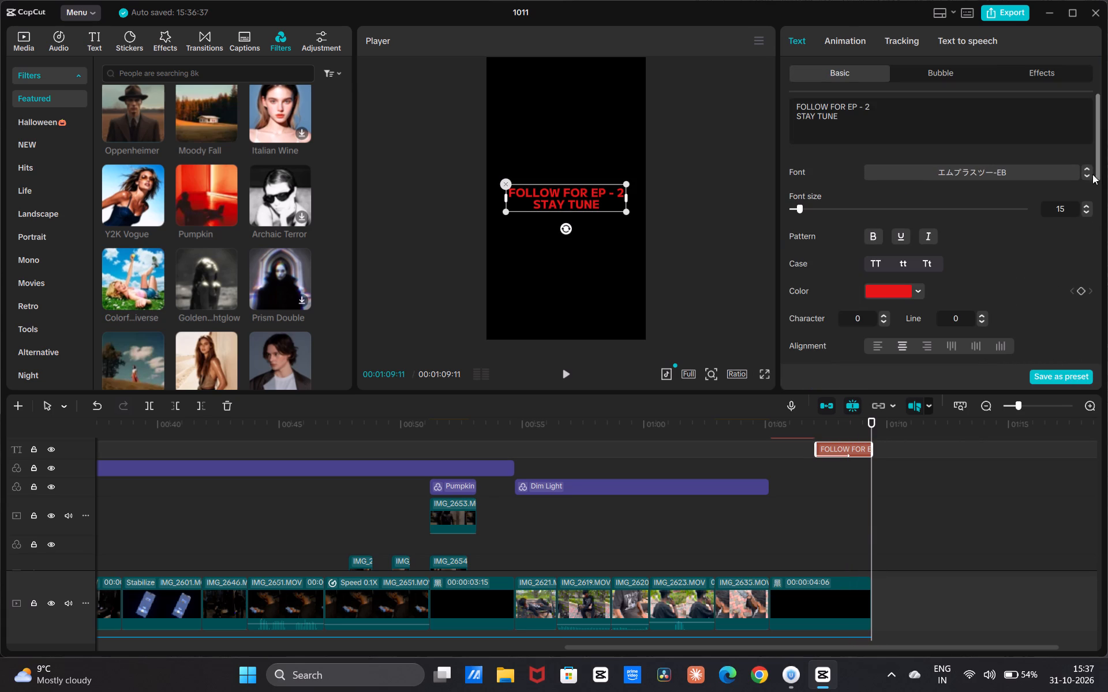
pyautogui.click(1087, 178)
pyautogui.click(1087, 178)
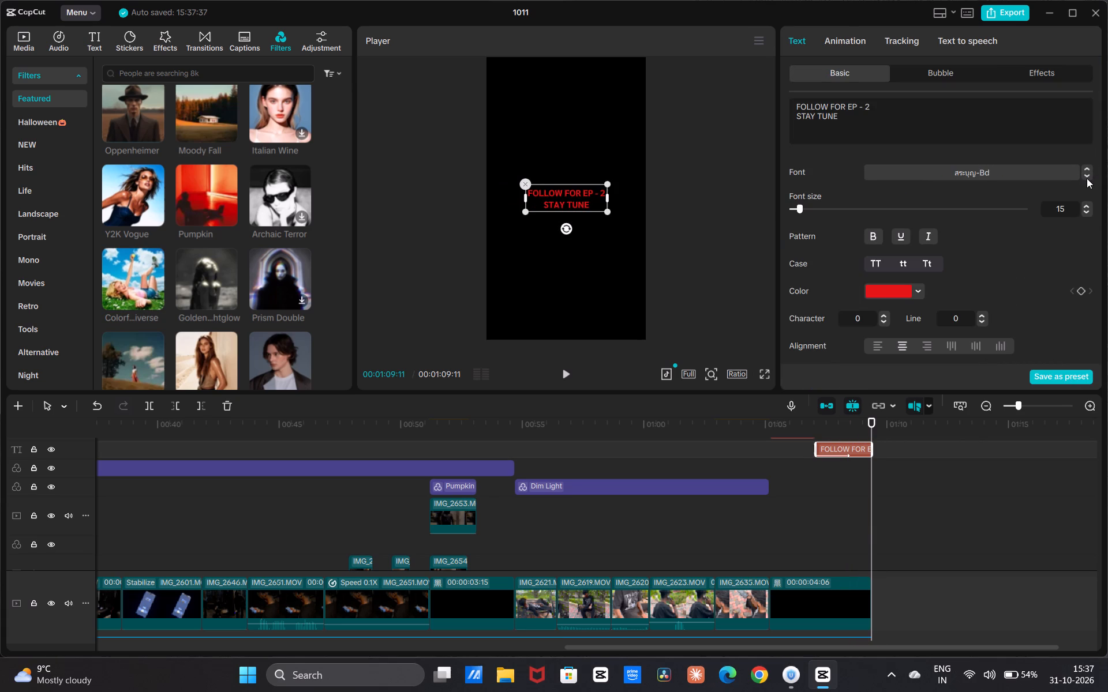
pyautogui.click(1087, 178)
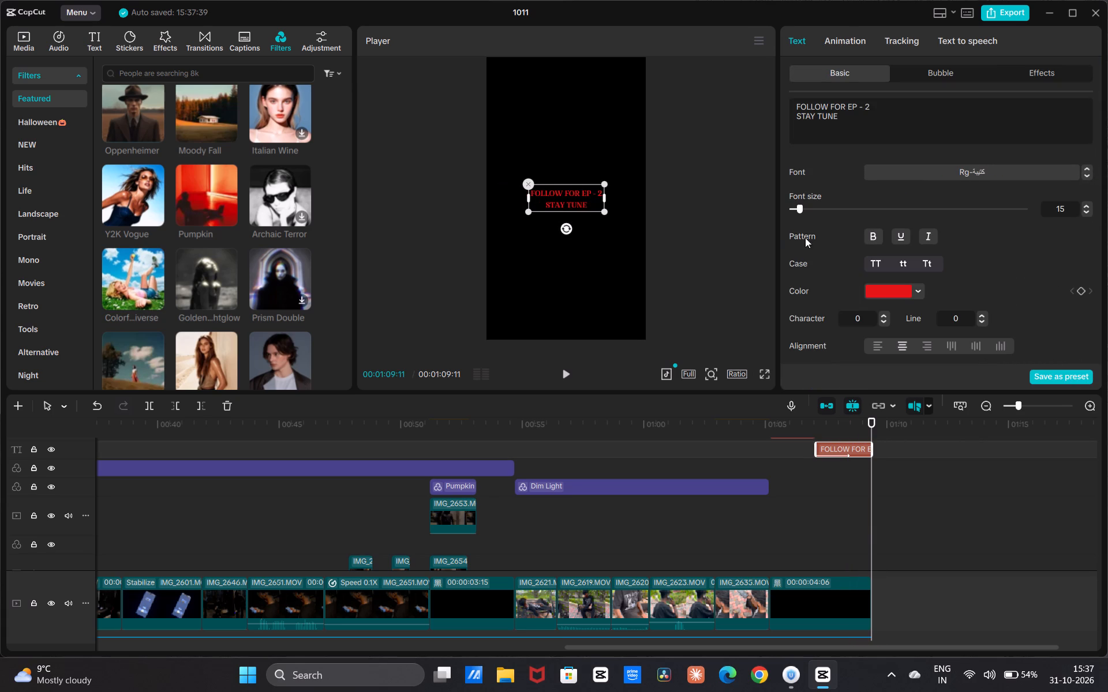
pyautogui.moveTo(604, 212); pyautogui.dragTo(631, 251)
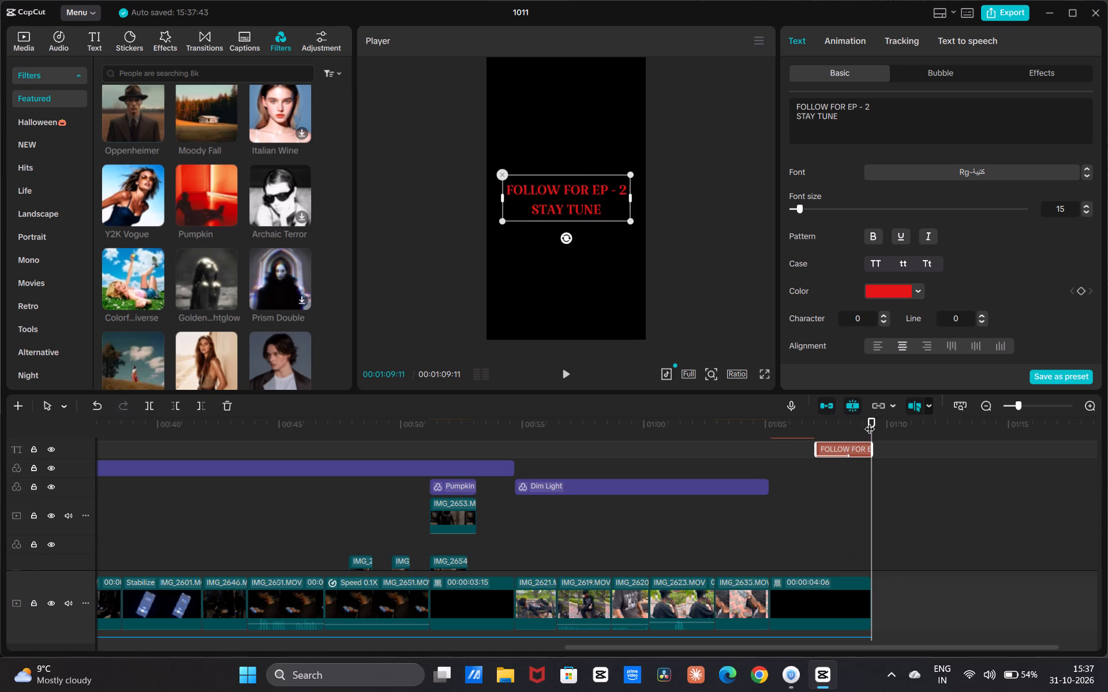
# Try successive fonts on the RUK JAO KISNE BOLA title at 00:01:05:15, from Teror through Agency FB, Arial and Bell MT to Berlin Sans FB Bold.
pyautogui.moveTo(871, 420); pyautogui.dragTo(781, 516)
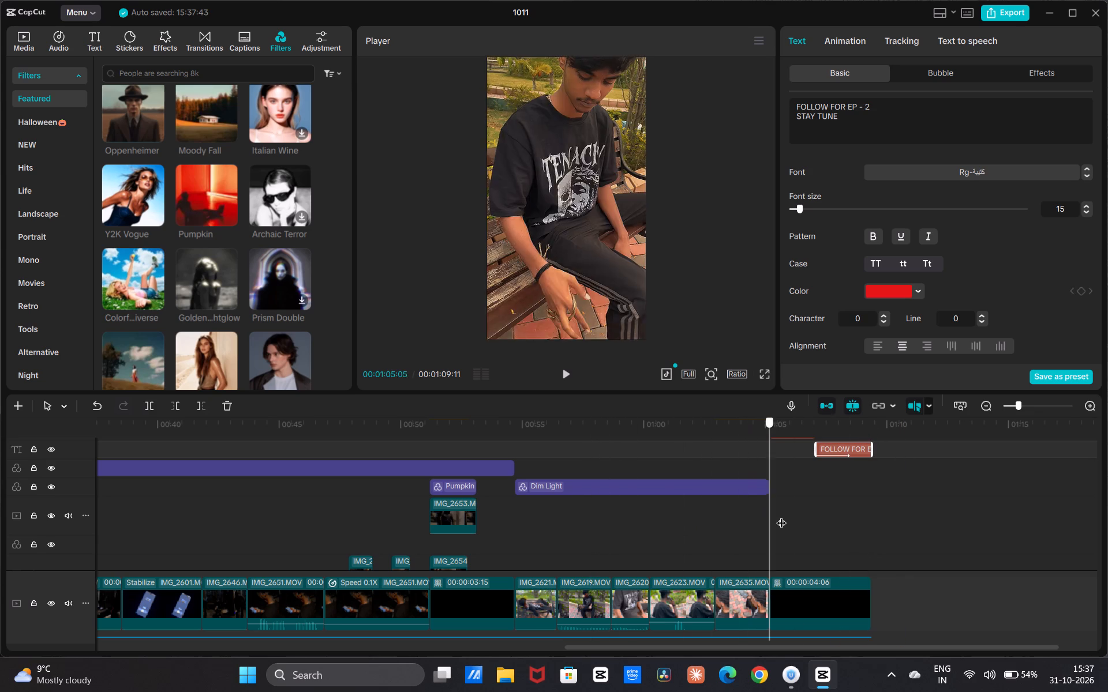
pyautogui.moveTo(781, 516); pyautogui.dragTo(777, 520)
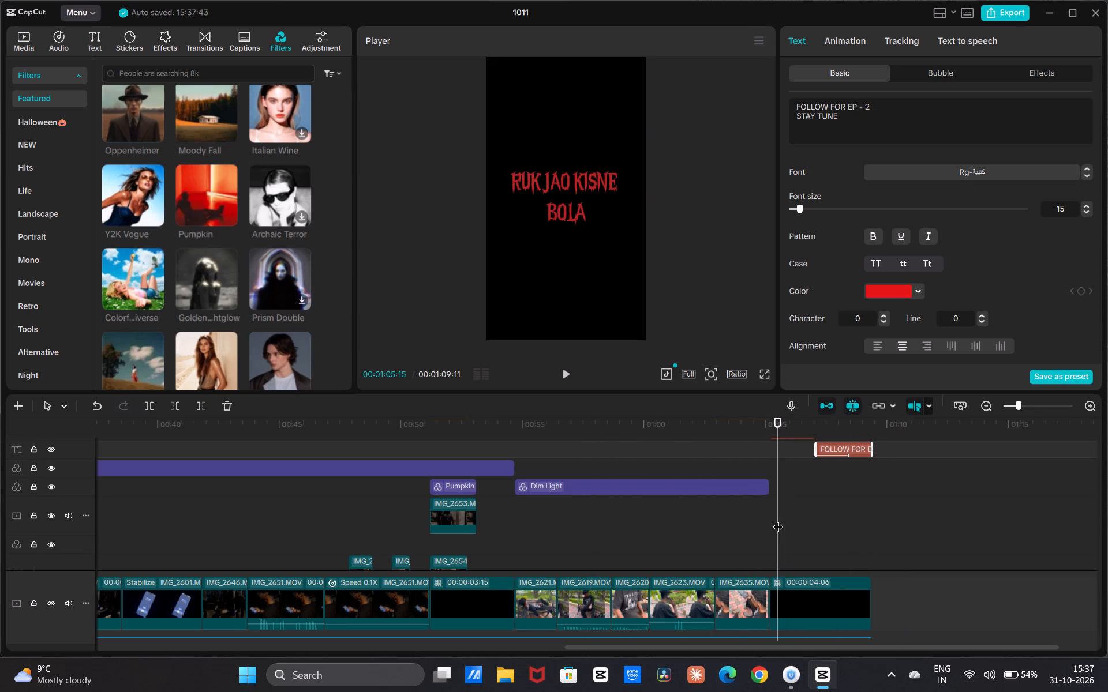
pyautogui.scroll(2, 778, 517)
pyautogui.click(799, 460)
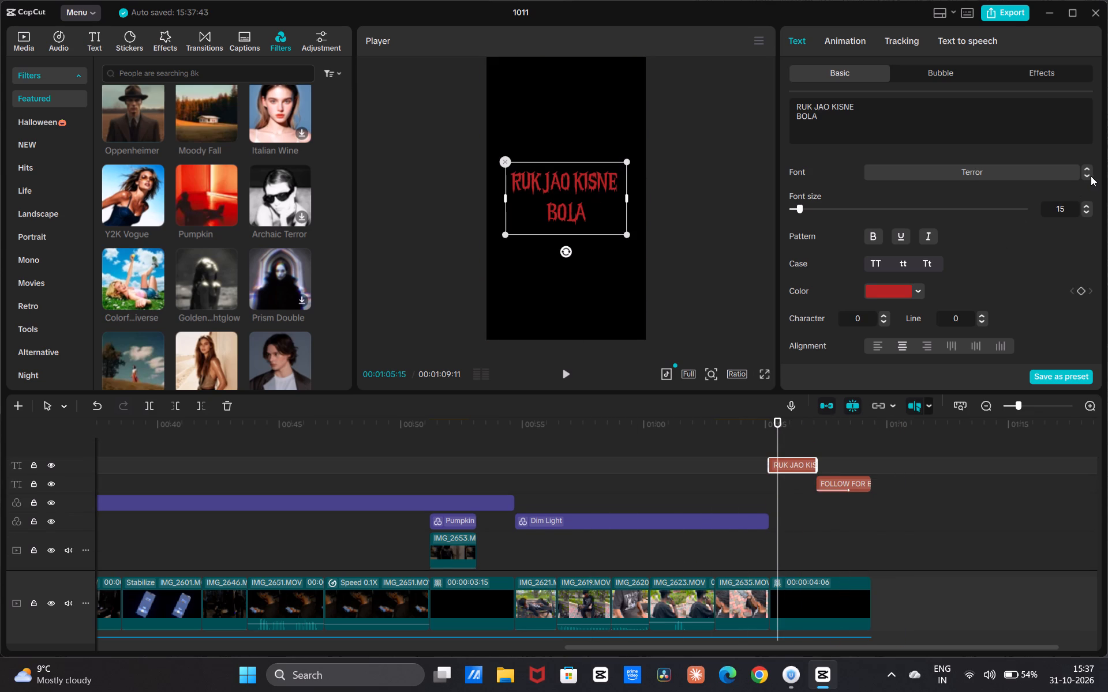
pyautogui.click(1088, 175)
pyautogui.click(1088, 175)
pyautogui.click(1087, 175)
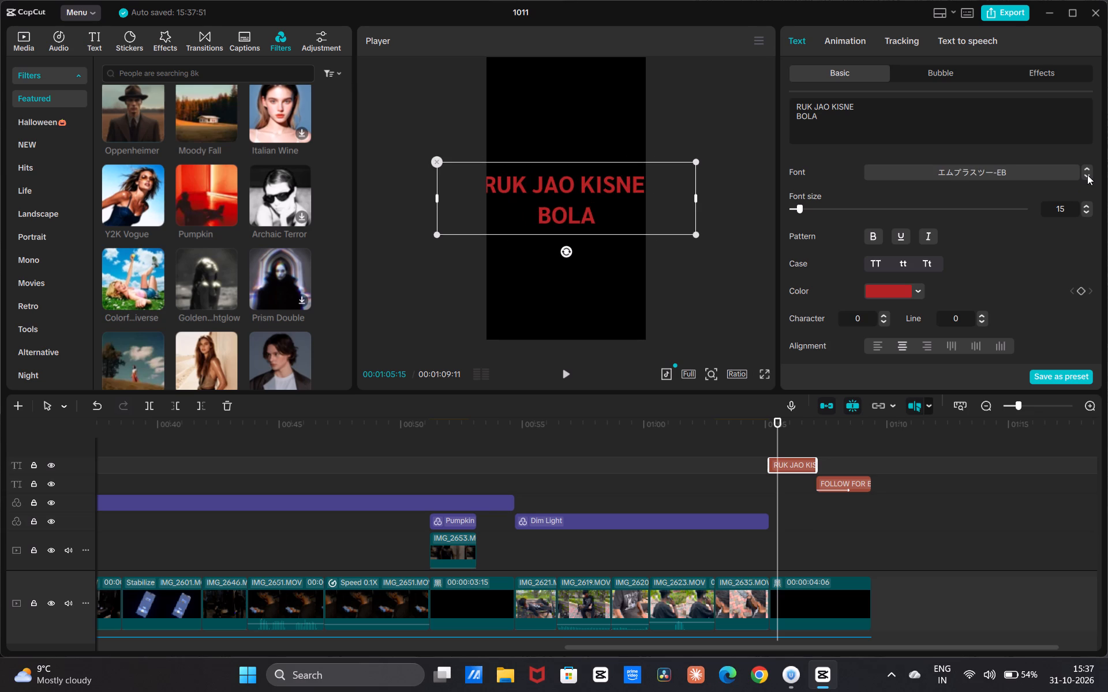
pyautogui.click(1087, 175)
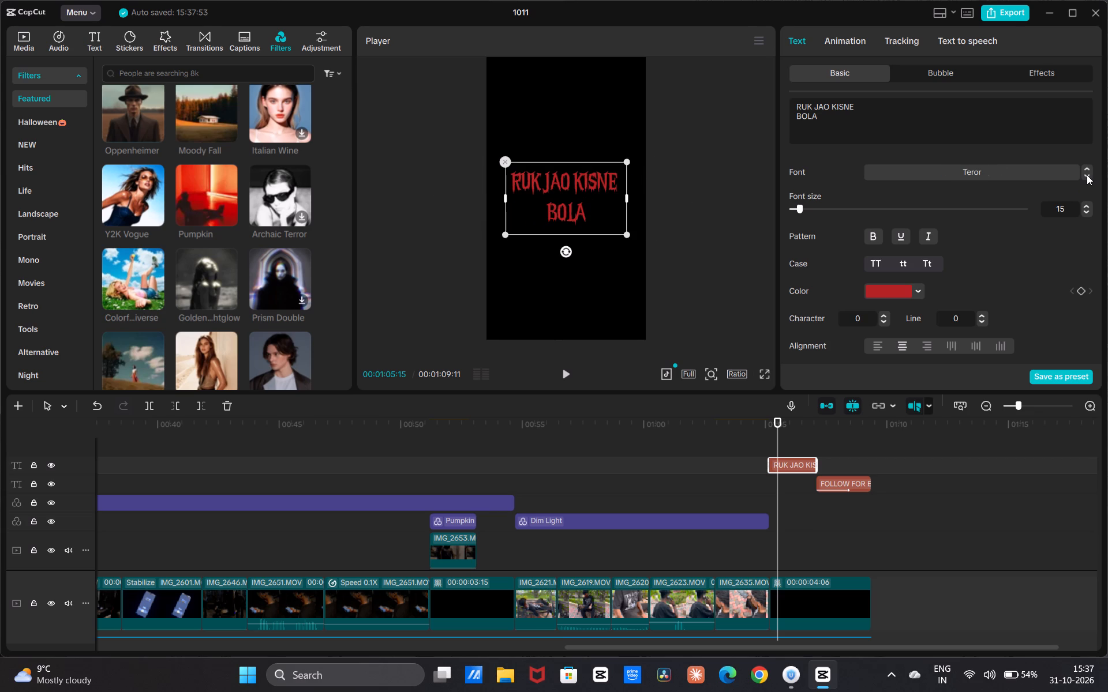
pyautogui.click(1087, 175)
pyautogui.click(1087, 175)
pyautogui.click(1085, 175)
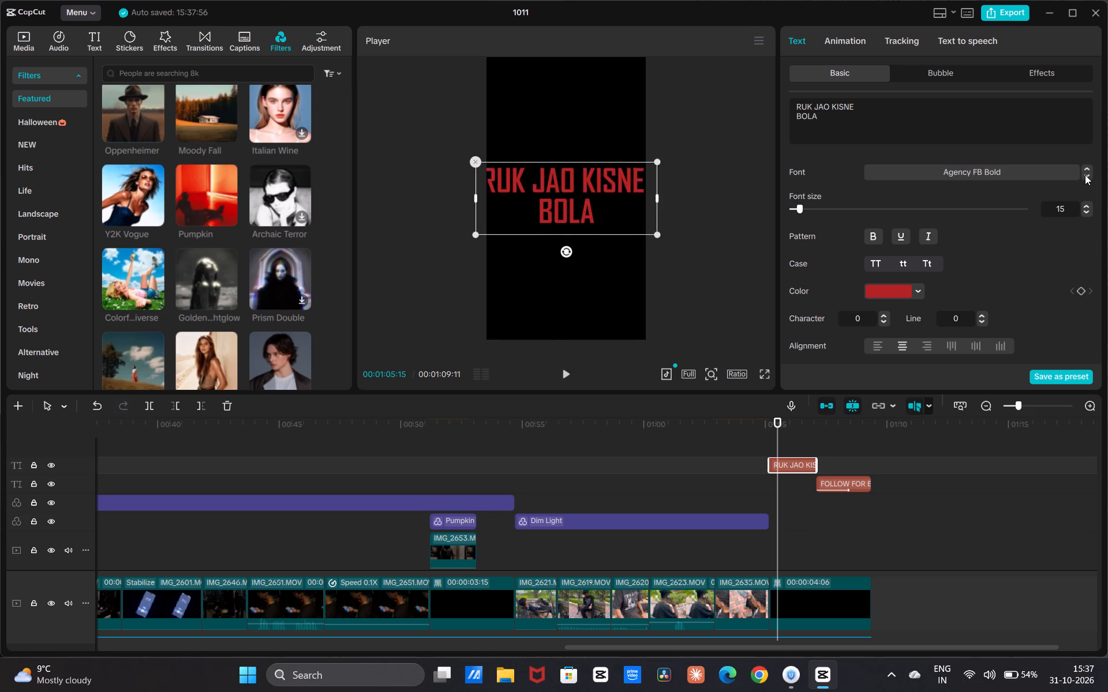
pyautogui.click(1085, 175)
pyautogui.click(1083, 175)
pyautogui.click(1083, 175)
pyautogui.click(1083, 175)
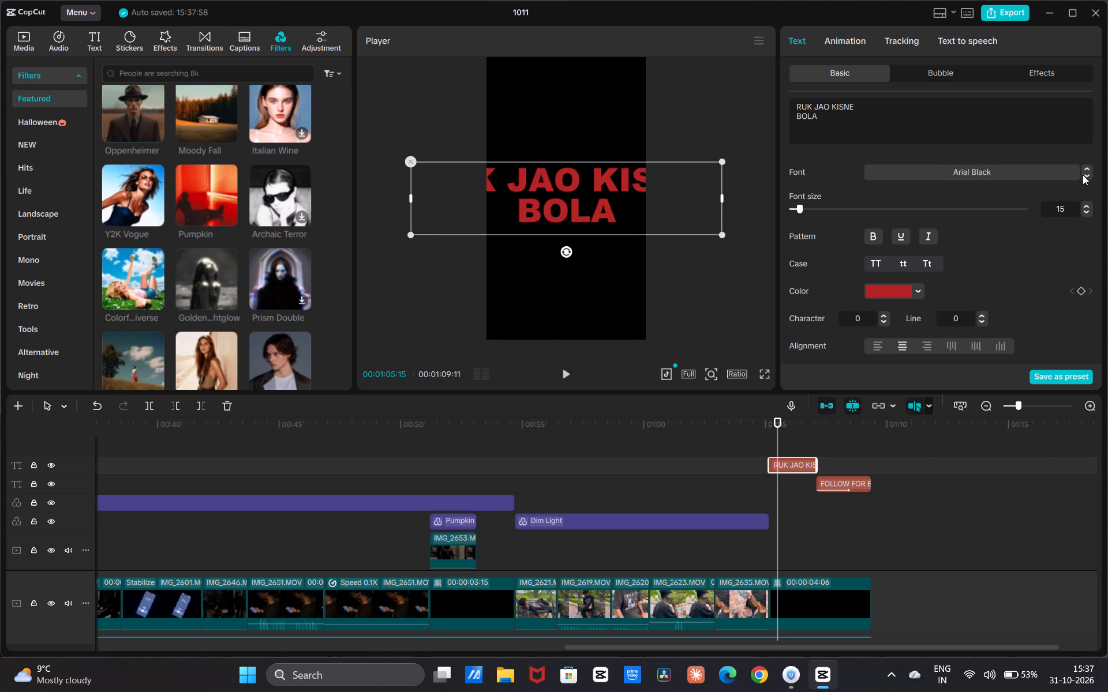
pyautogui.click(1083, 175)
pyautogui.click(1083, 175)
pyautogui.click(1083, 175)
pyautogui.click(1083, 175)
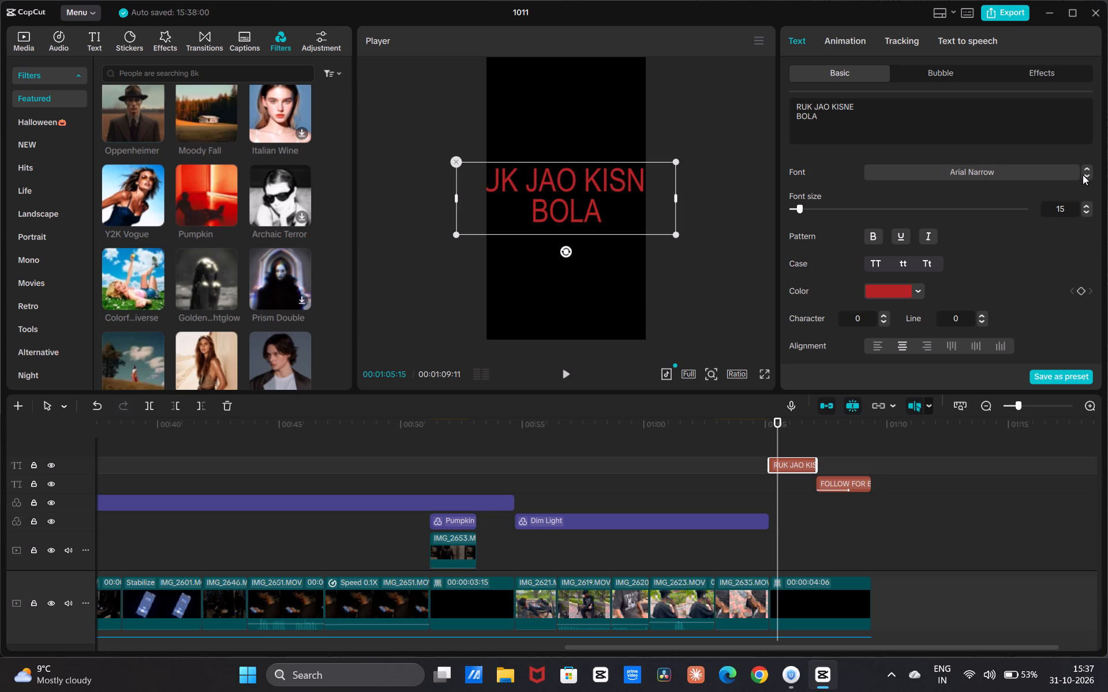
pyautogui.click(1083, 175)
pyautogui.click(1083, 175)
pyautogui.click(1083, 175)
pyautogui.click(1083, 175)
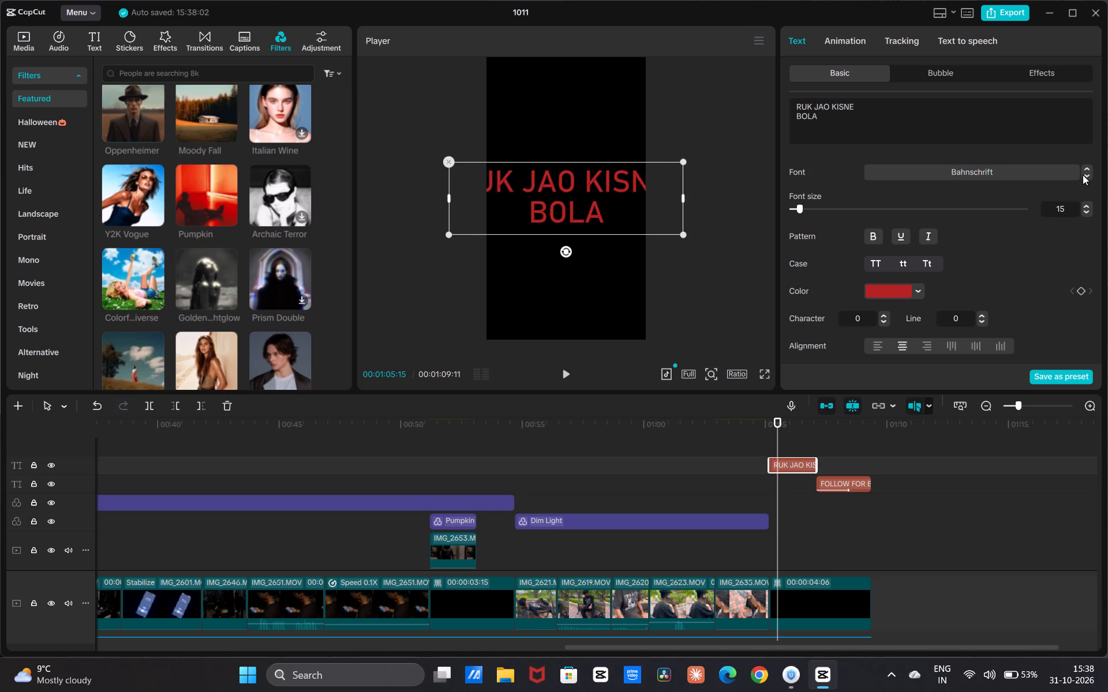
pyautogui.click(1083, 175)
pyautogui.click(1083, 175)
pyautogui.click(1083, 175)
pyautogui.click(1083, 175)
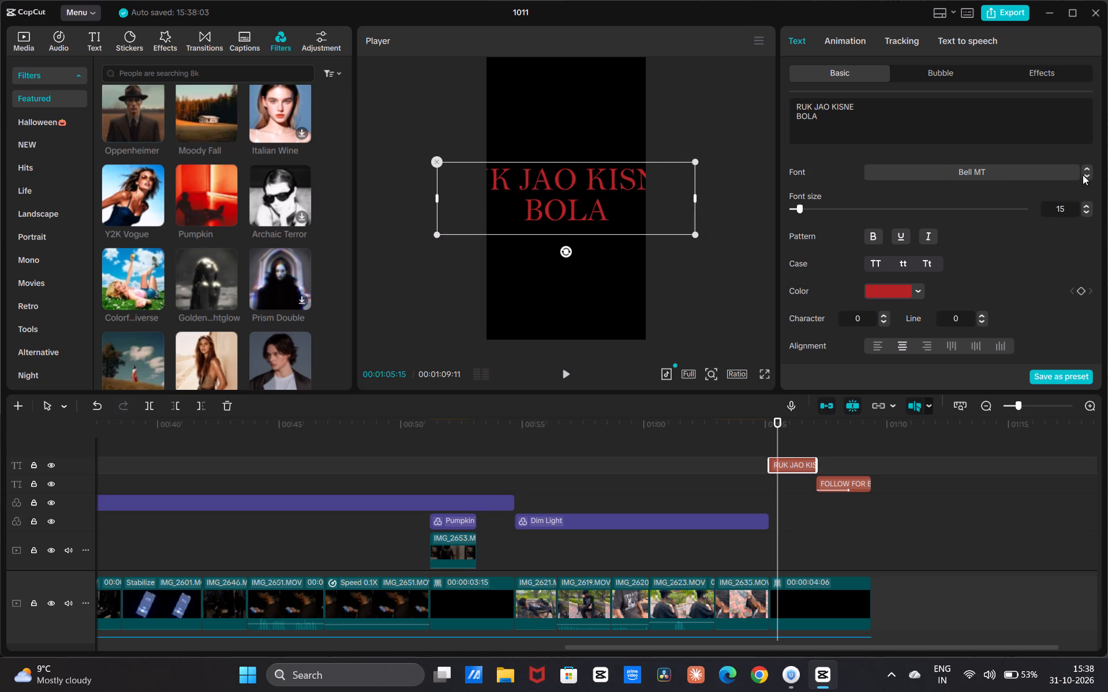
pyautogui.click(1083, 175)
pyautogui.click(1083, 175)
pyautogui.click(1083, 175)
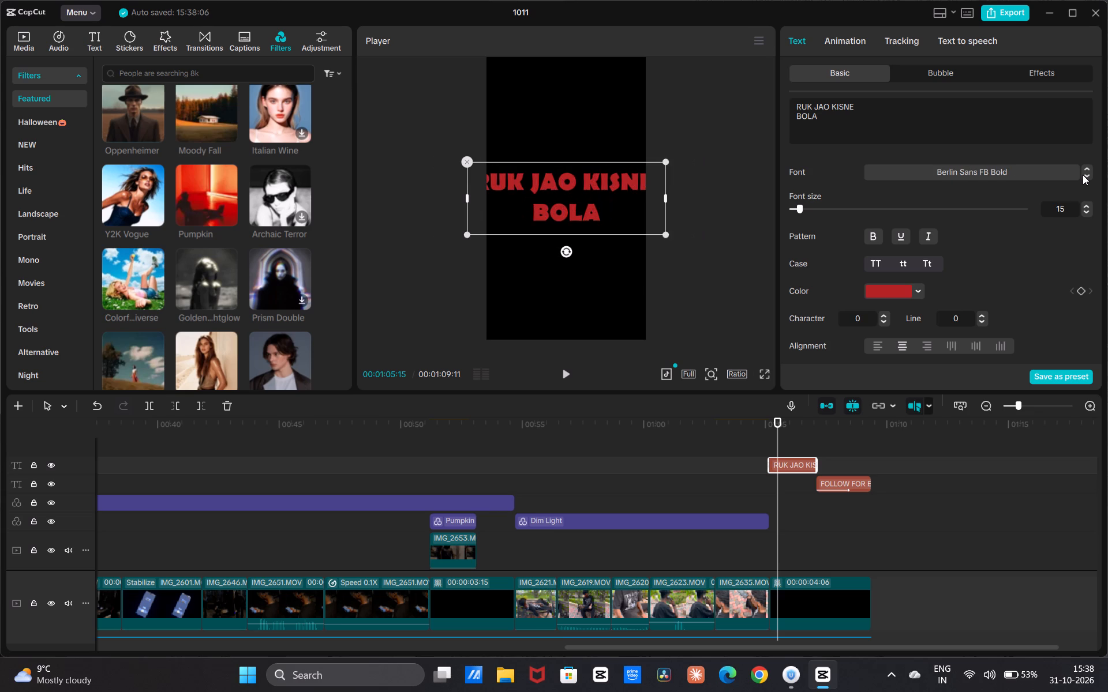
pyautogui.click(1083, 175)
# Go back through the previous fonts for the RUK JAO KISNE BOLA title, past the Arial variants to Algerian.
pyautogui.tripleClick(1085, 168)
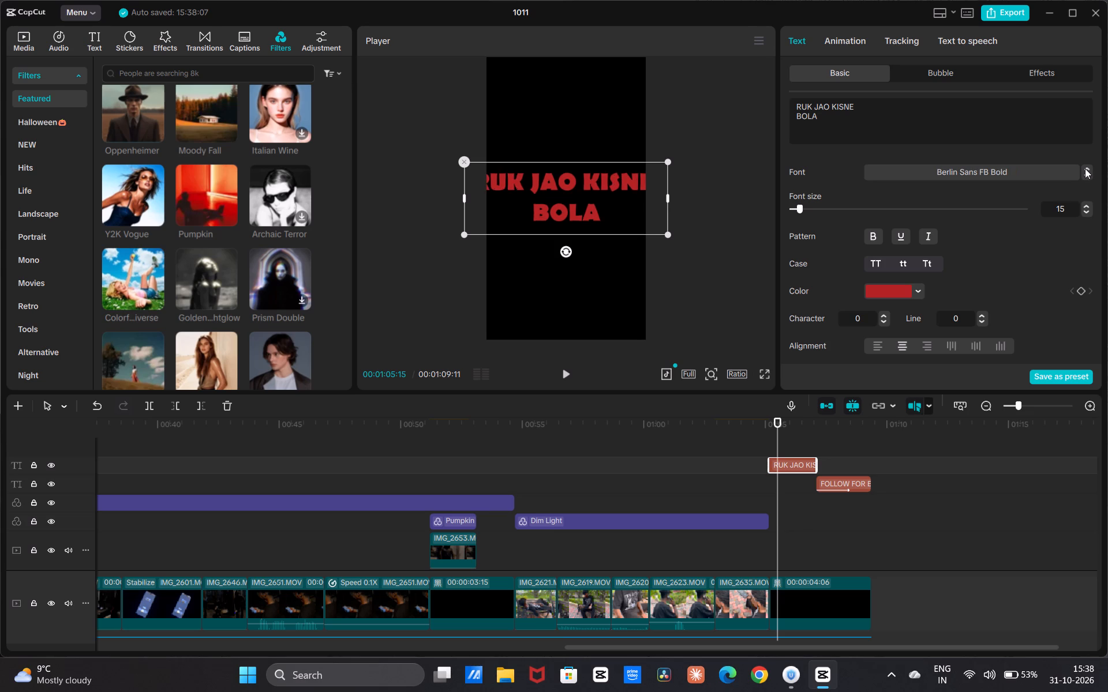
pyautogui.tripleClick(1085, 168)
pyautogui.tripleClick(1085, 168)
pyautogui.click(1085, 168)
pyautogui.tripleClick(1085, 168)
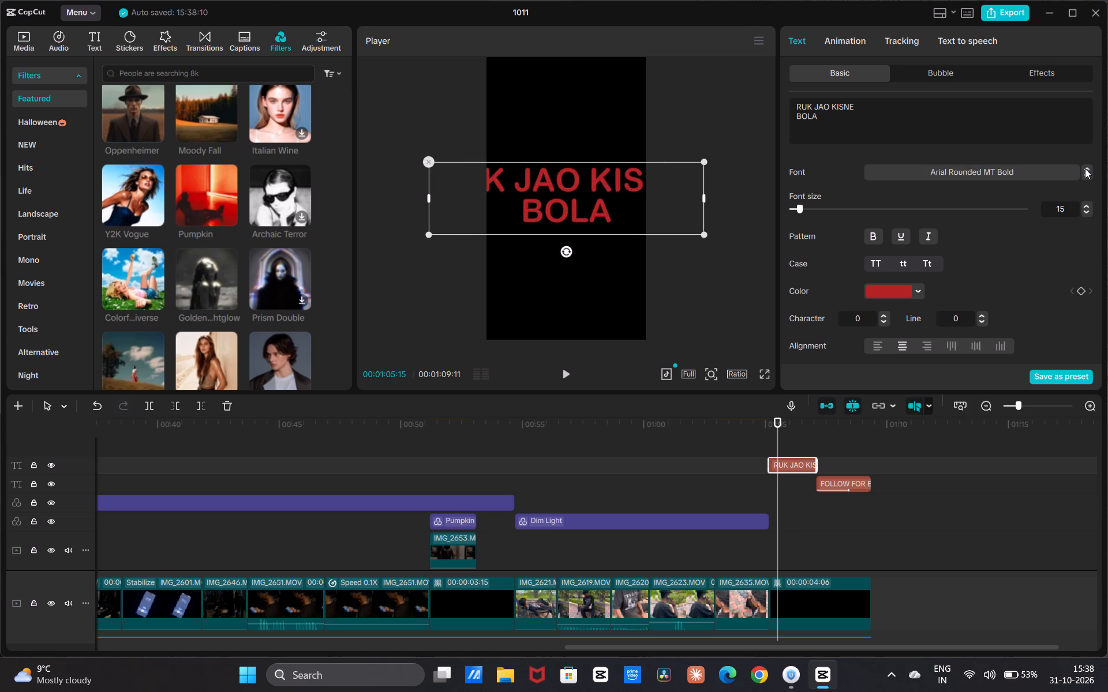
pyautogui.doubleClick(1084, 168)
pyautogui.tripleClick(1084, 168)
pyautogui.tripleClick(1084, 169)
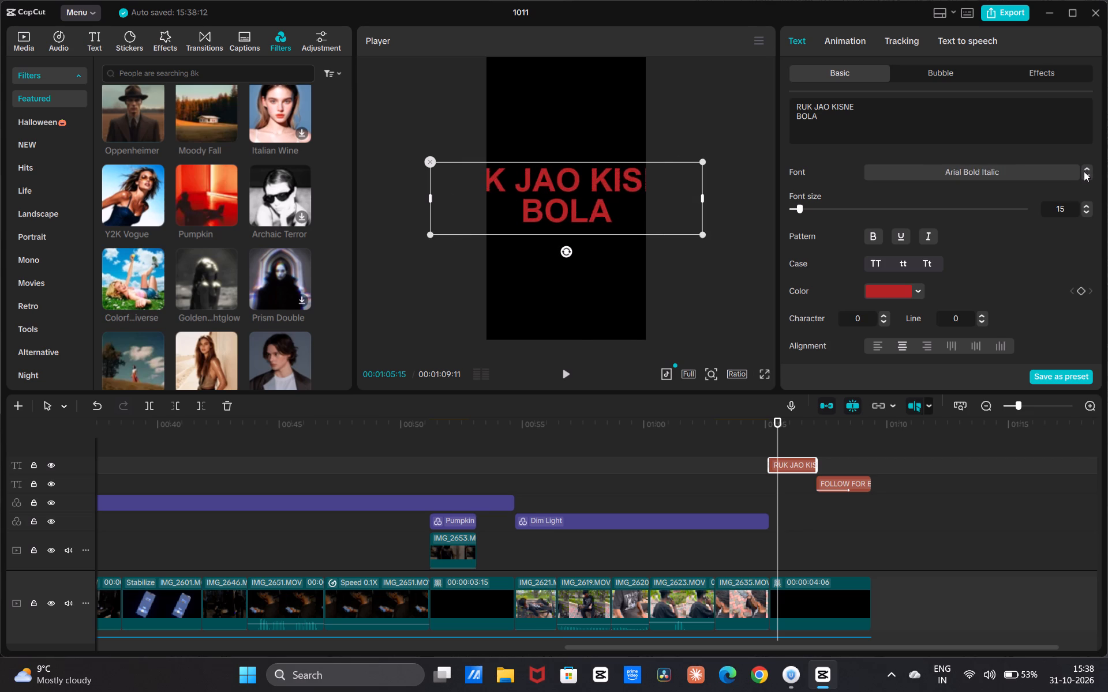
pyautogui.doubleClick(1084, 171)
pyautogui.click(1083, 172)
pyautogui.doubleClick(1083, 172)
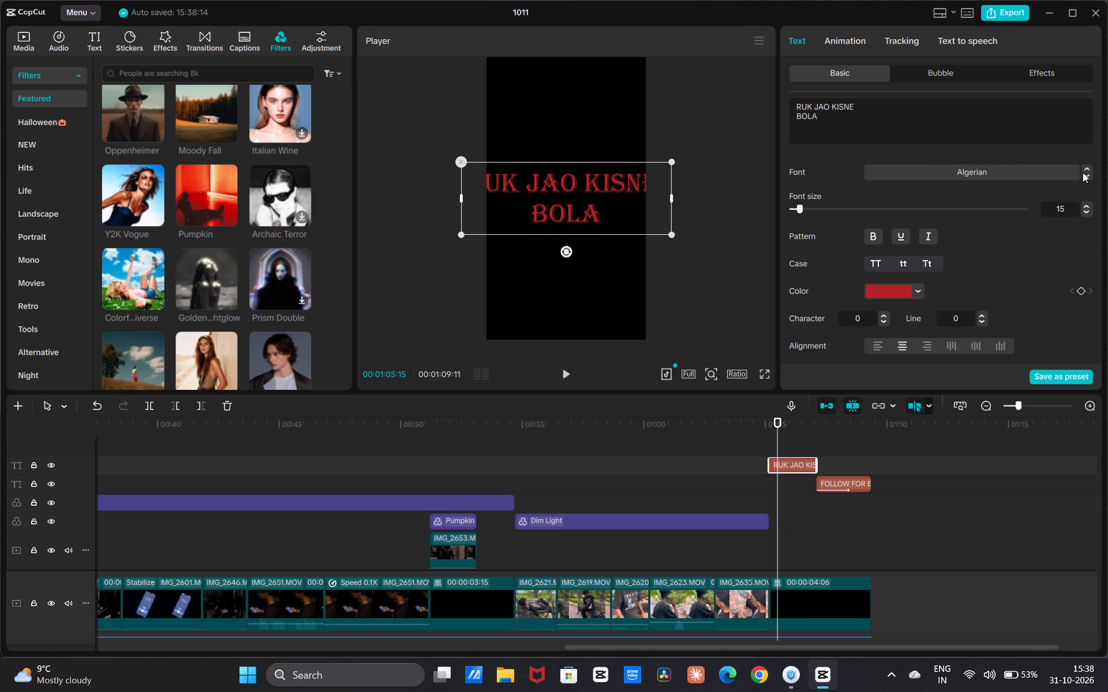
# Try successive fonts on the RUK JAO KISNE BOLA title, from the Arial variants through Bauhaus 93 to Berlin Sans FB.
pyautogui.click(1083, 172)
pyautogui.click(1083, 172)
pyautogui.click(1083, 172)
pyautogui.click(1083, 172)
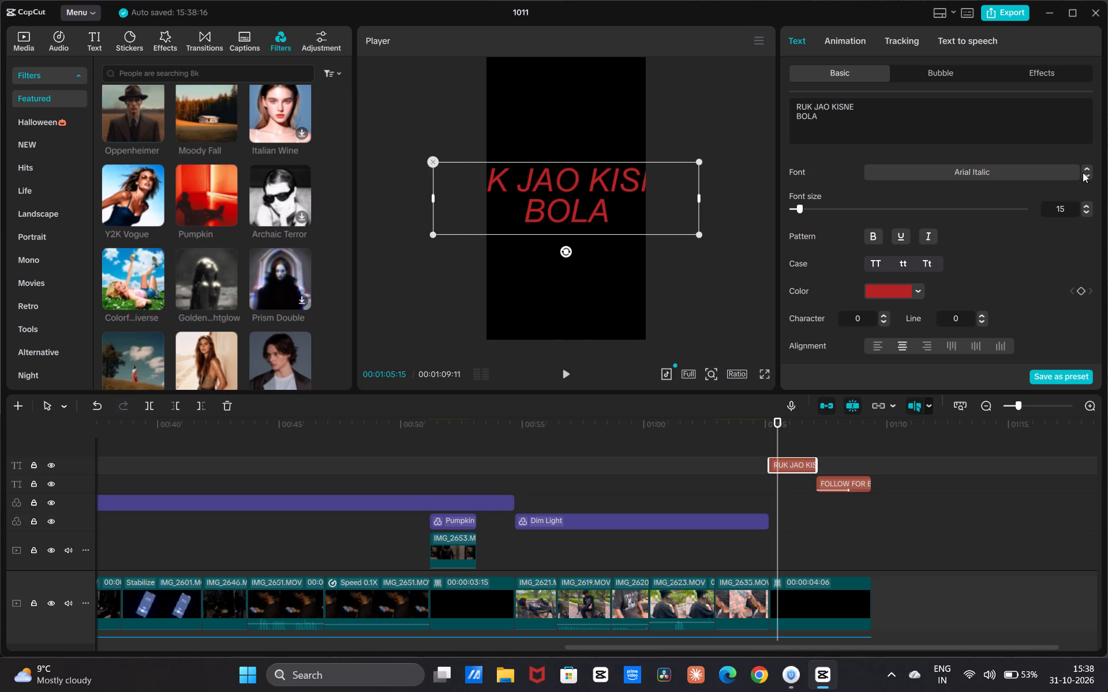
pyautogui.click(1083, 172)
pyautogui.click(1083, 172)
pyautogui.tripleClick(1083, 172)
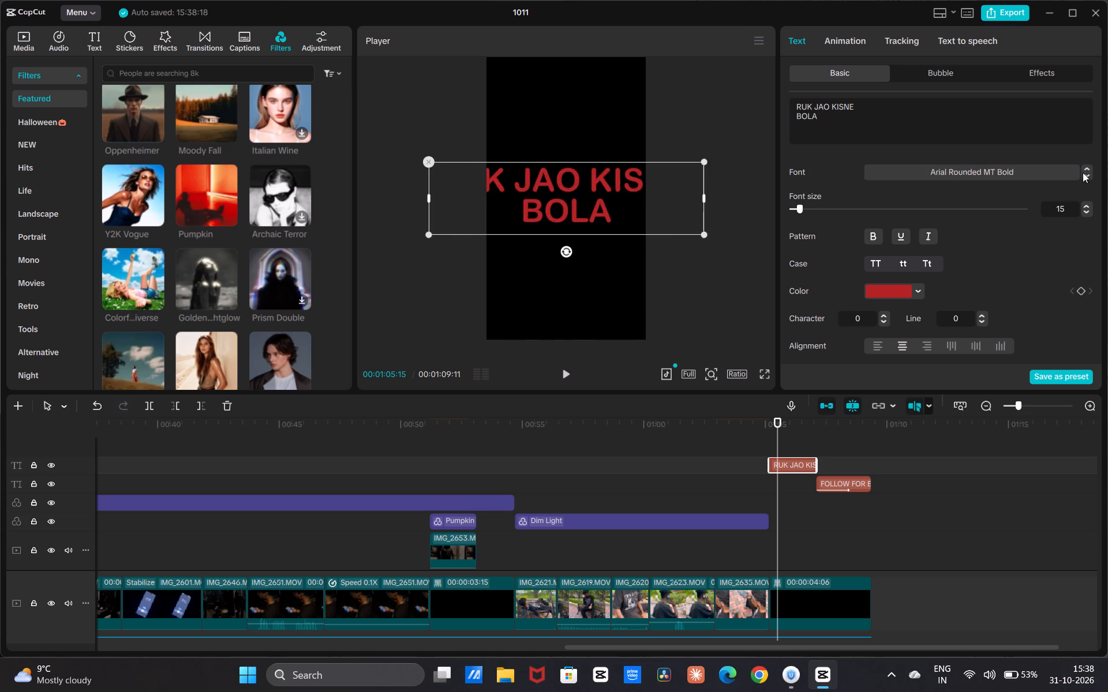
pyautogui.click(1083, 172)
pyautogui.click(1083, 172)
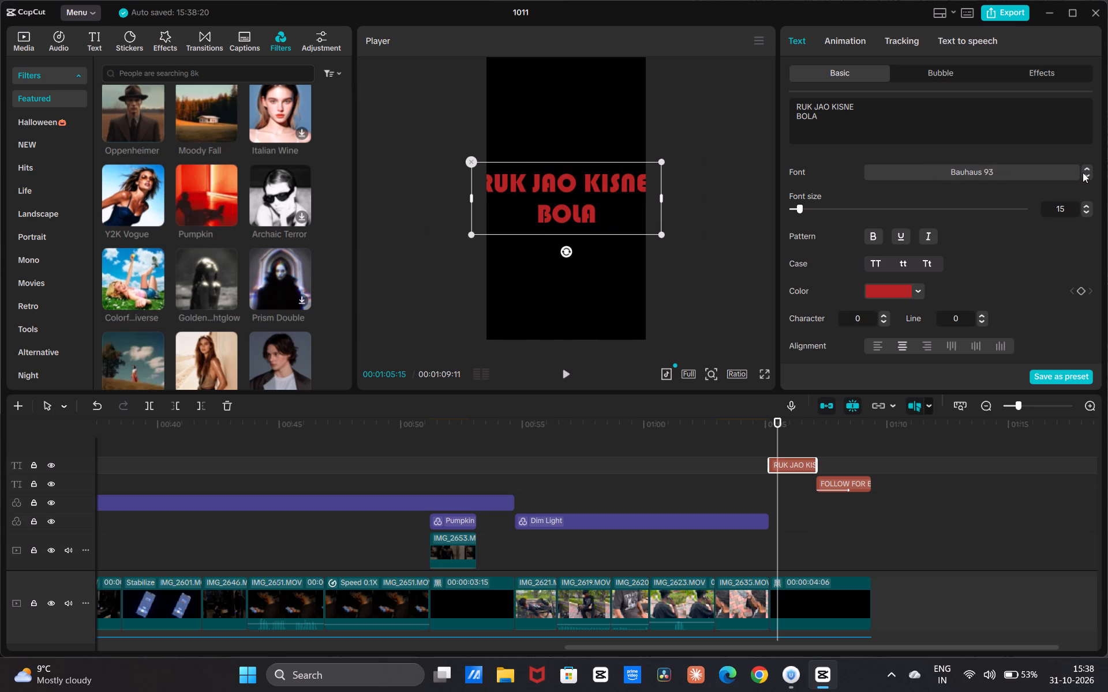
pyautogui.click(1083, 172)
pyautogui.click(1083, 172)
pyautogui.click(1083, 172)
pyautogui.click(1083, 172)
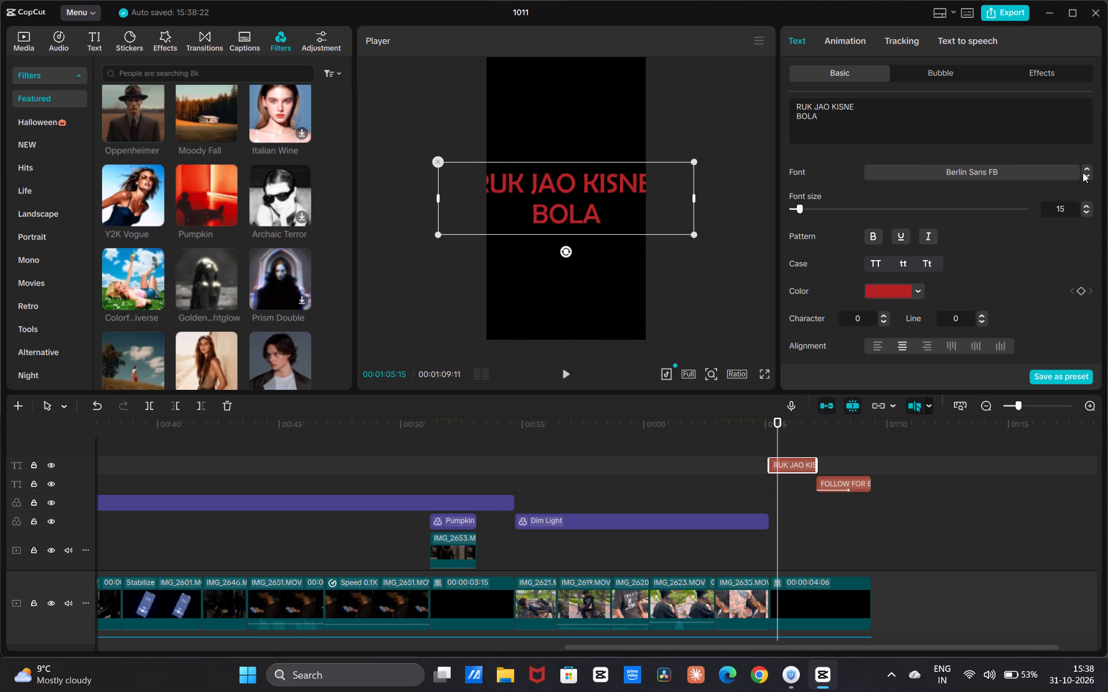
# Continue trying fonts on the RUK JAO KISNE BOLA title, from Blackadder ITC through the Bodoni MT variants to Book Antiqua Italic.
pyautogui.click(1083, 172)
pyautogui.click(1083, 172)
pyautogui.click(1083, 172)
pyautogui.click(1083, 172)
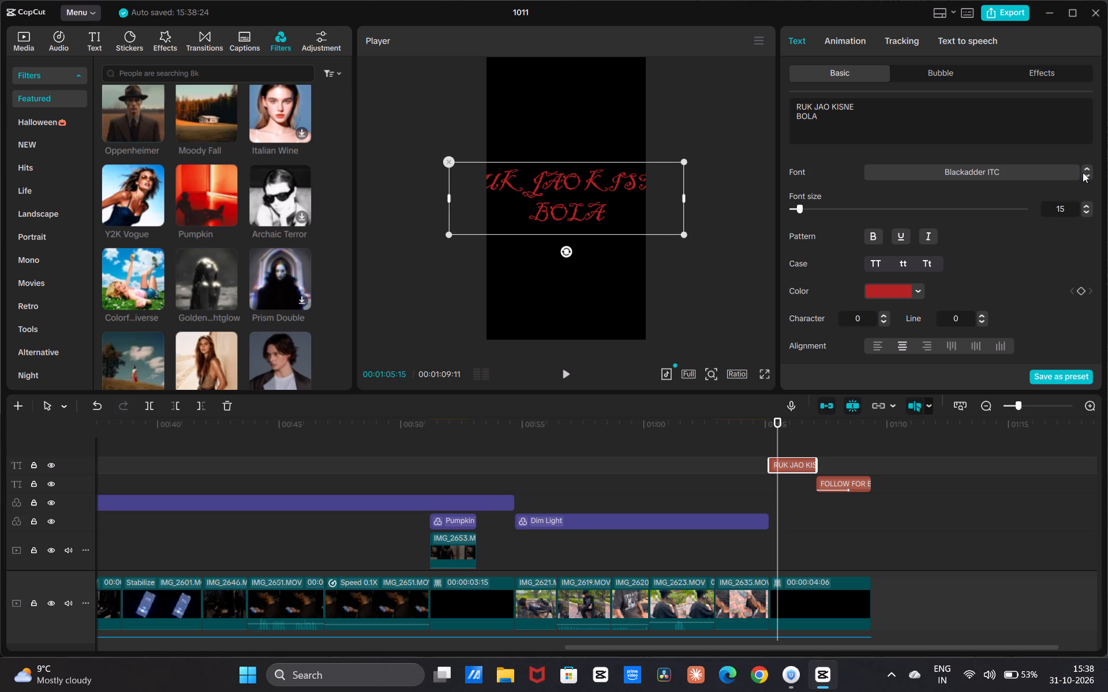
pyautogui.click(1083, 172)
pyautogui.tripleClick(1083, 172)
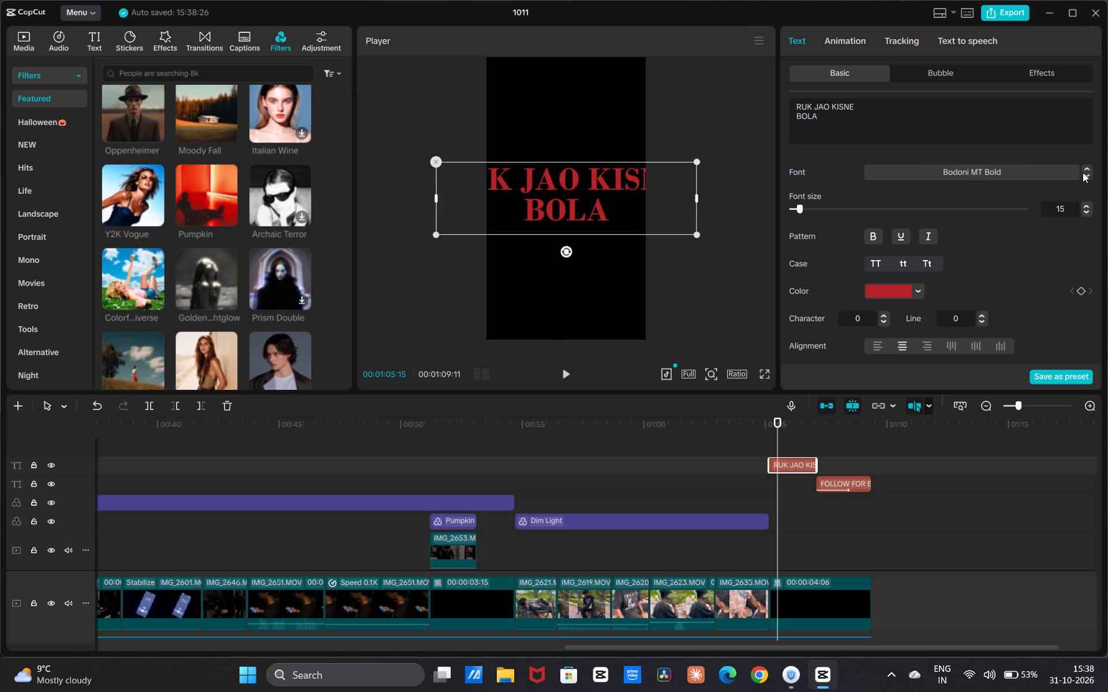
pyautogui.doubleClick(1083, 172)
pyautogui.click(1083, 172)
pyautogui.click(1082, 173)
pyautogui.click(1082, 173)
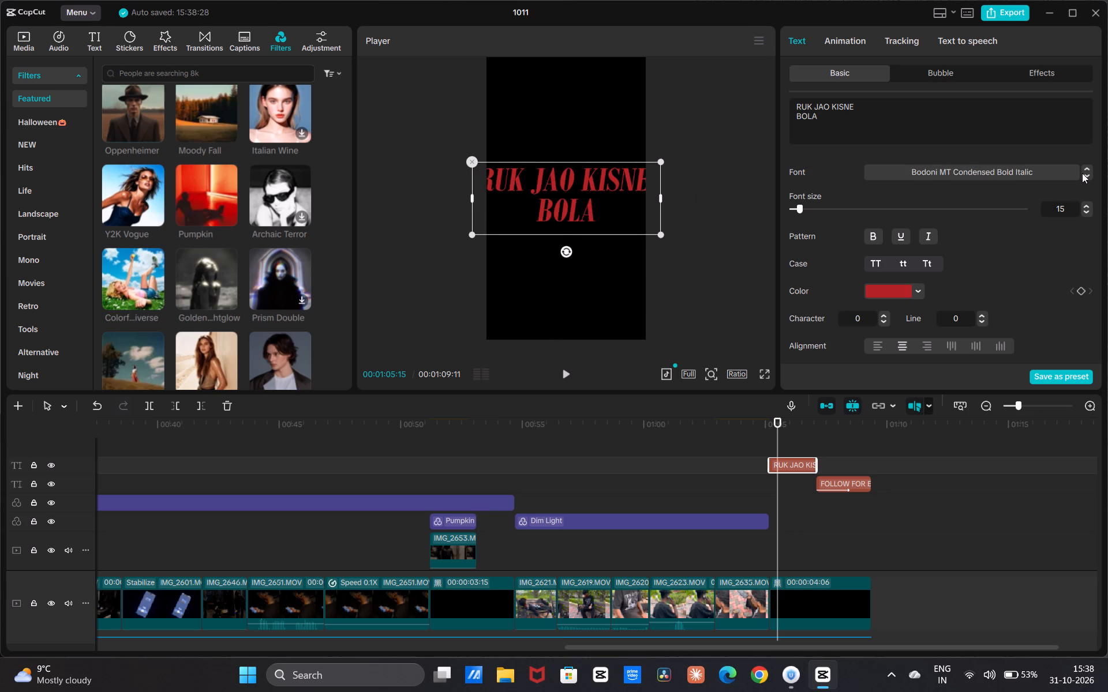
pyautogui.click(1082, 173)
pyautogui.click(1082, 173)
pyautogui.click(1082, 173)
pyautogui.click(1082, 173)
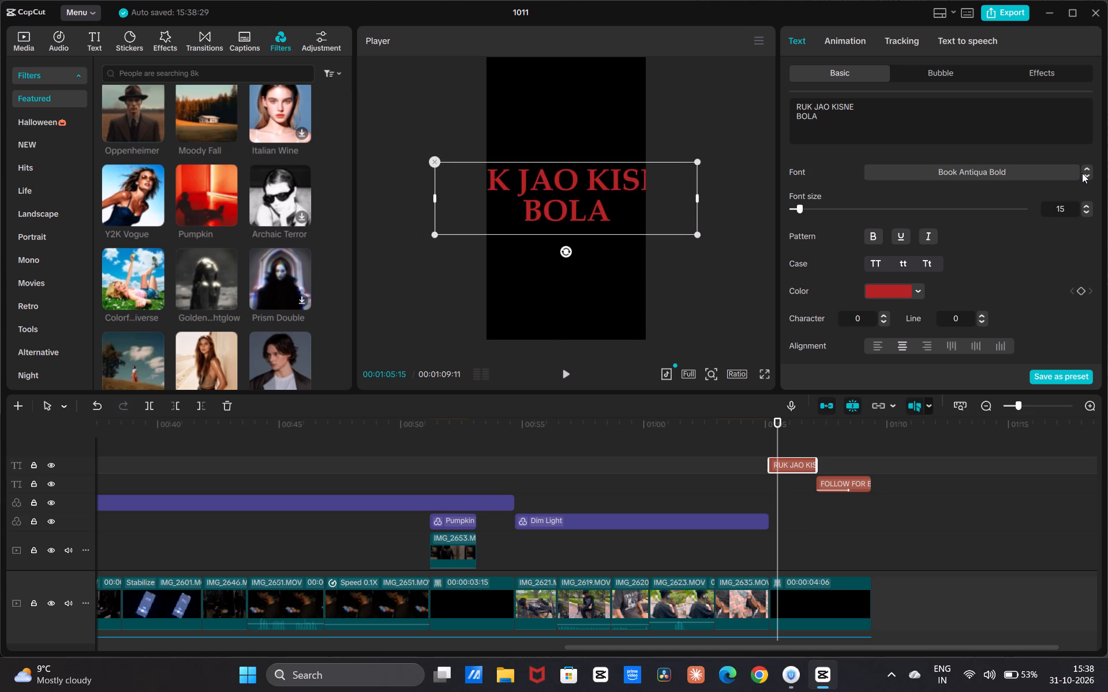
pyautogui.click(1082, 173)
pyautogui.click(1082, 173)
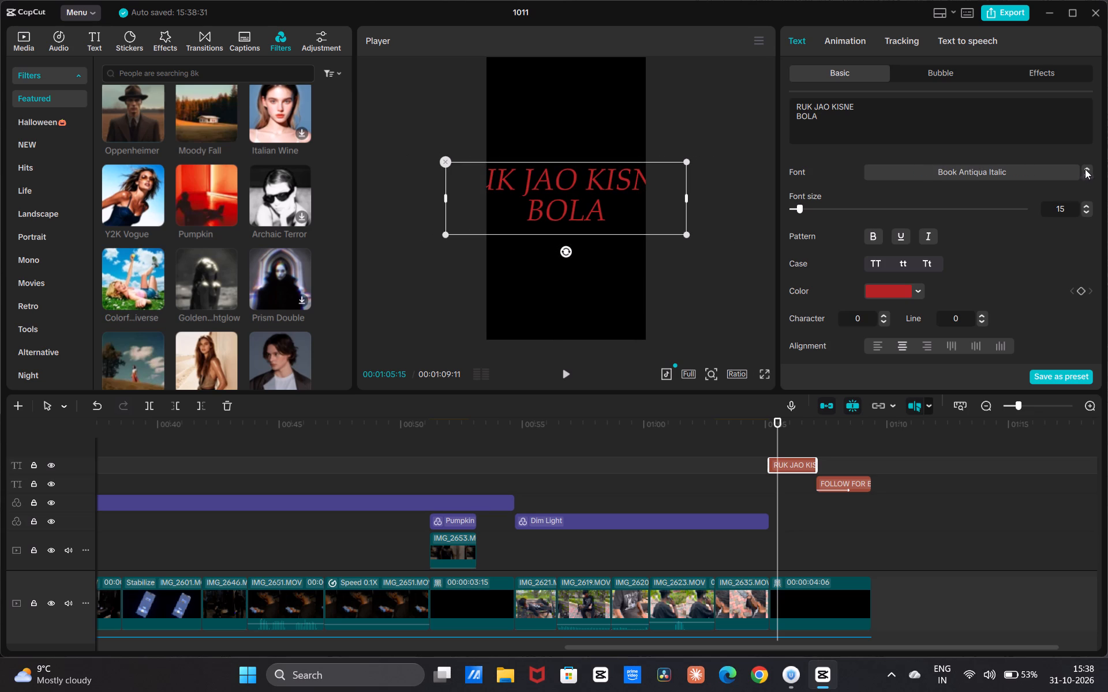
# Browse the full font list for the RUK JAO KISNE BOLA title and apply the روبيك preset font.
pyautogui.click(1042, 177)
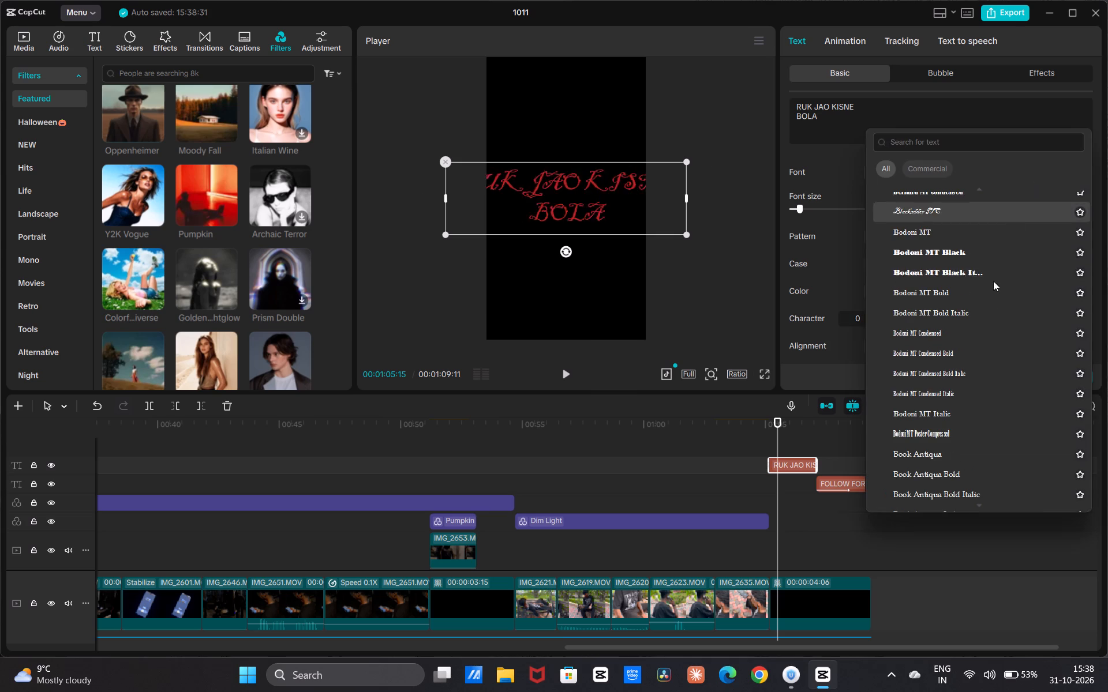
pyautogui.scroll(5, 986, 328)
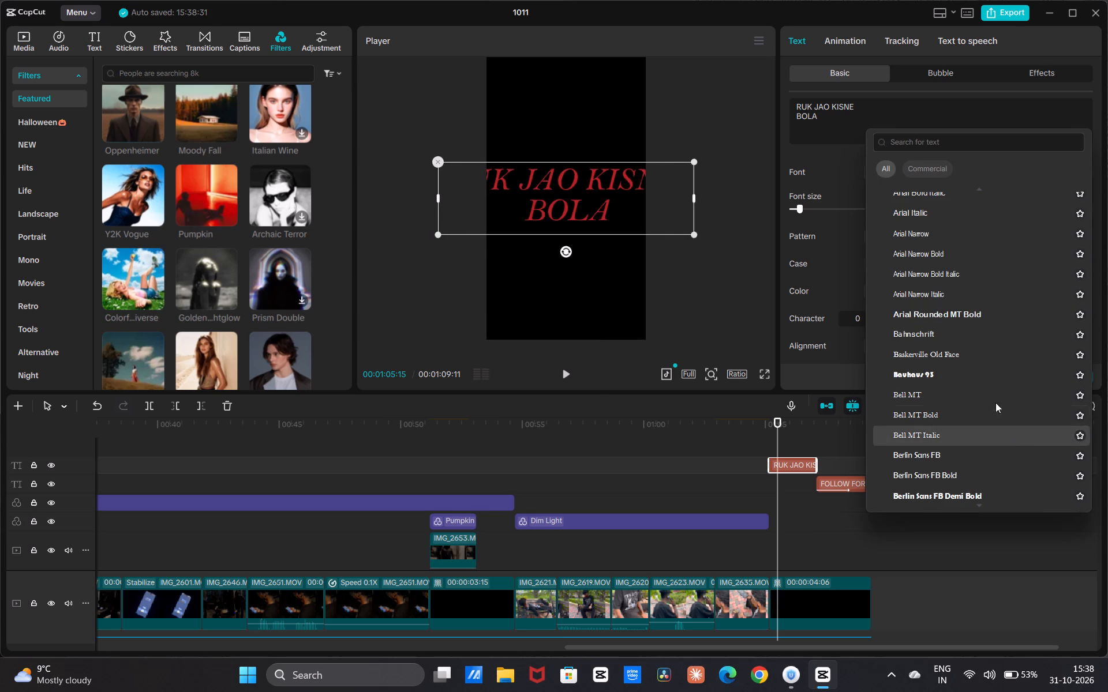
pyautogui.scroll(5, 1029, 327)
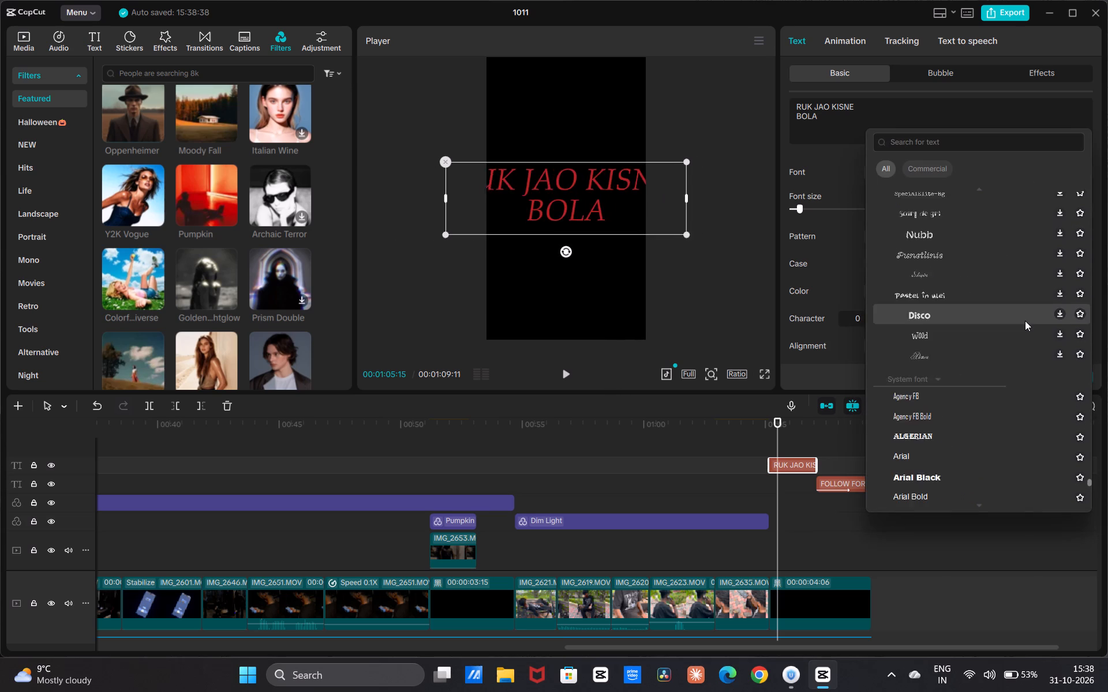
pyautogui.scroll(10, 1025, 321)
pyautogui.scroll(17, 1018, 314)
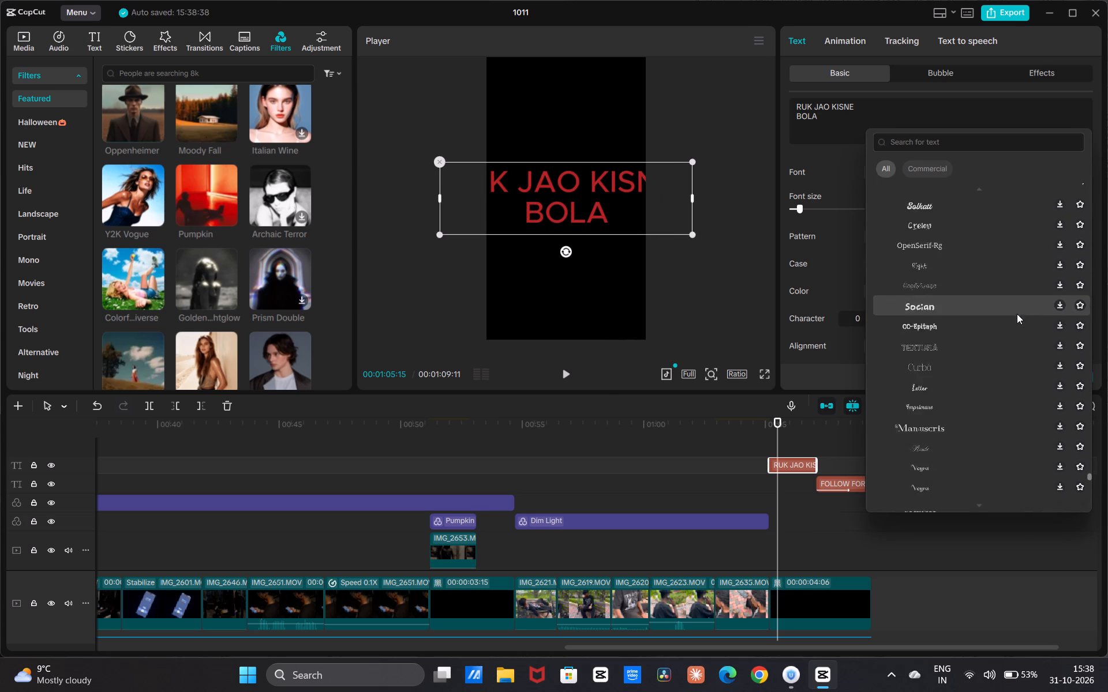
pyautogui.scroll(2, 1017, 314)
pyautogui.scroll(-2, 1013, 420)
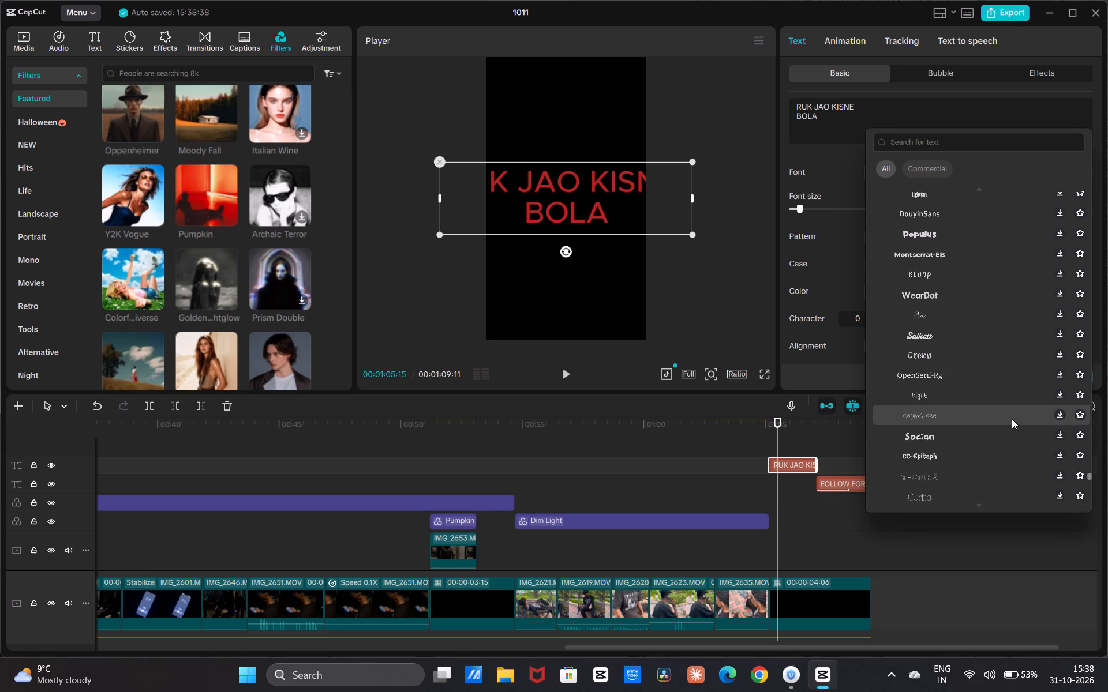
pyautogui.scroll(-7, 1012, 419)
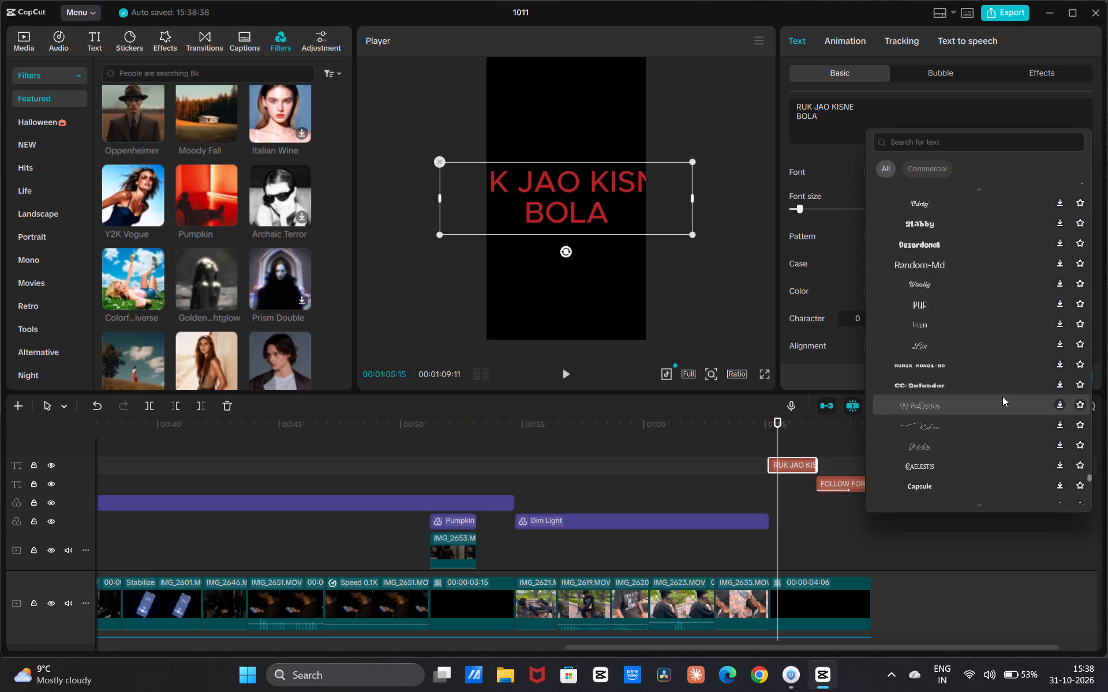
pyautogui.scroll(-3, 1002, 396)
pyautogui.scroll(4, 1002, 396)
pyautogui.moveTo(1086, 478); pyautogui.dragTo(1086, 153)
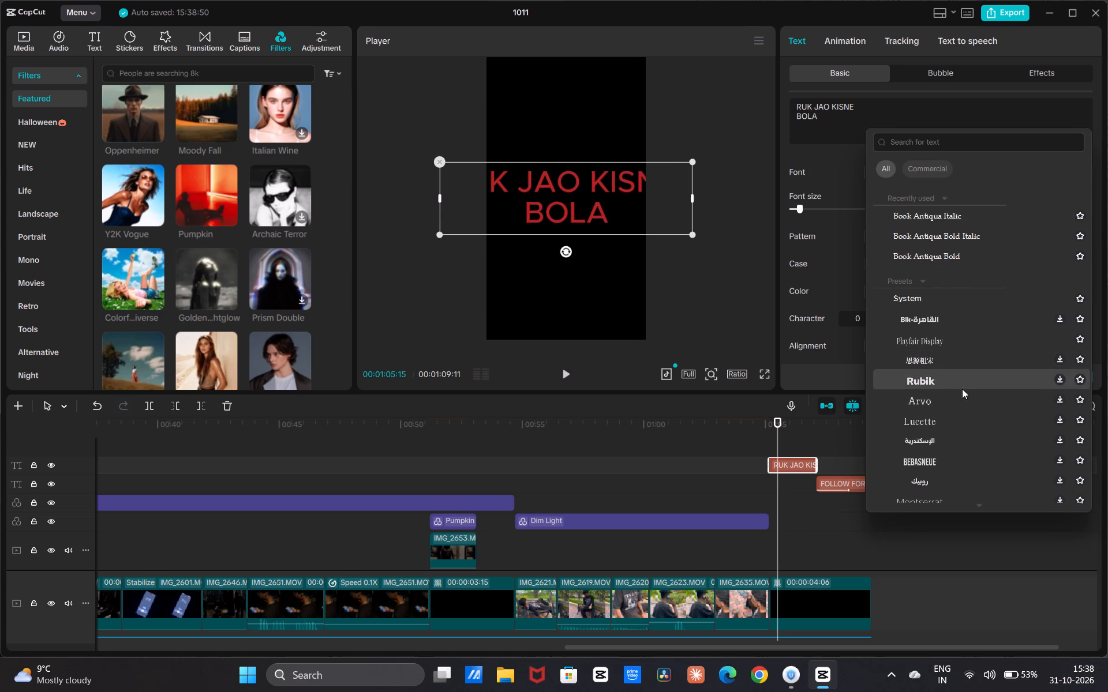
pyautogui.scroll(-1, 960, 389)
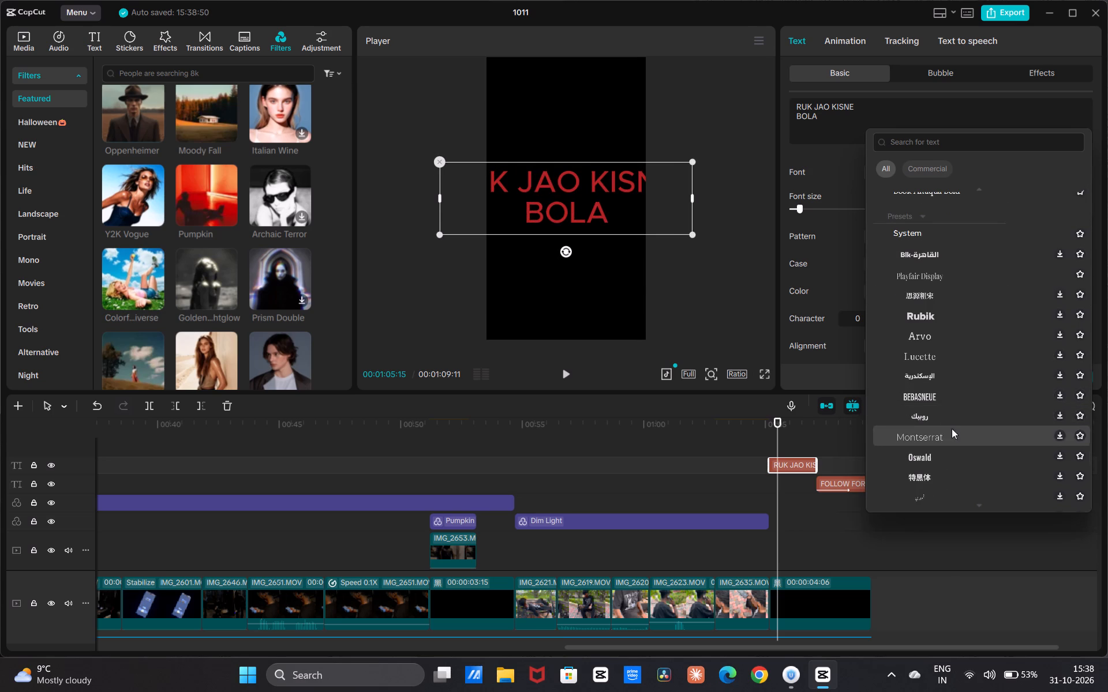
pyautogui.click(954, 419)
# Search the fonts for terror and apply the Terror font to the RUK JAO KISNE BOLA title.
pyautogui.scroll(1, 964, 298)
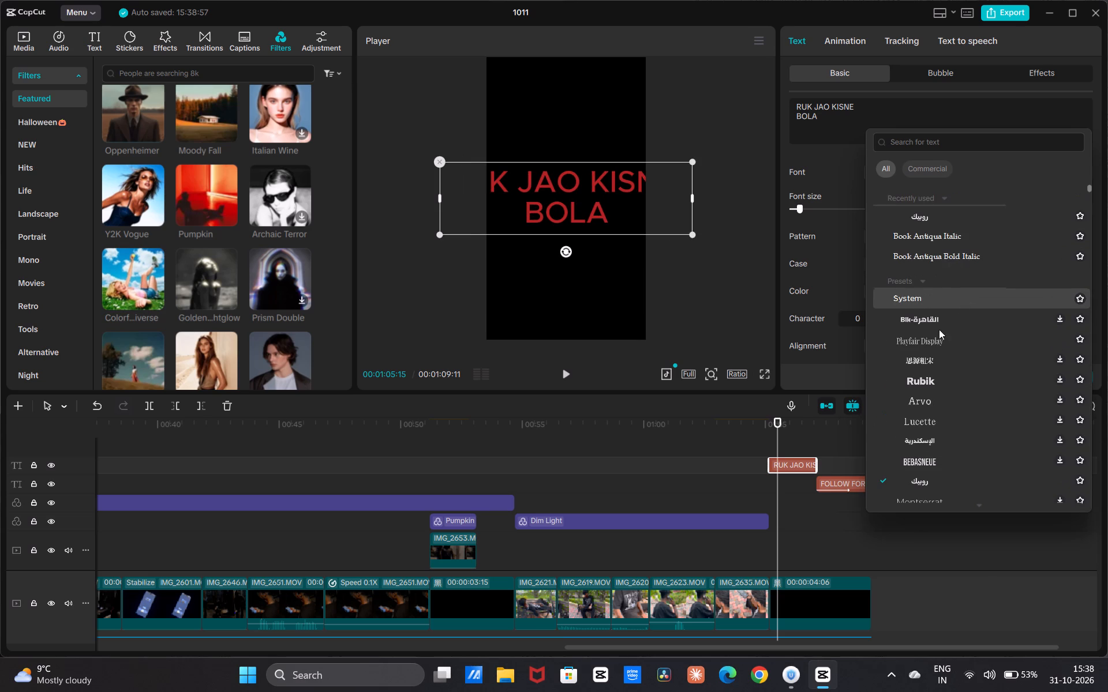
pyautogui.click(988, 141)
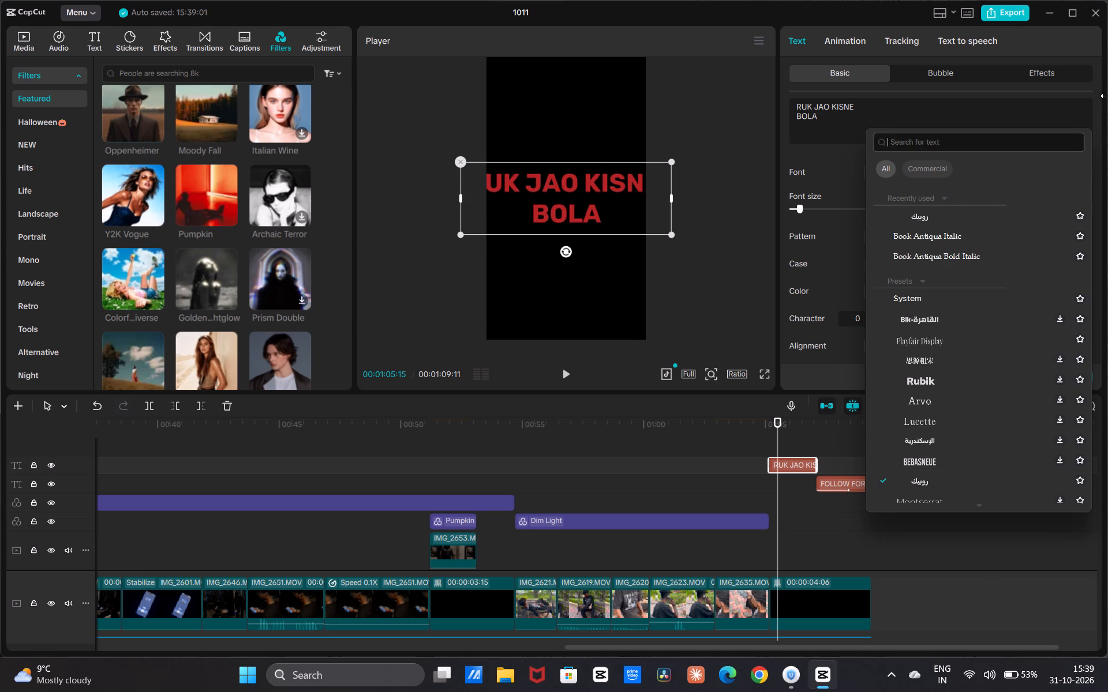
pyautogui.write('terror')
pyautogui.press('Return')
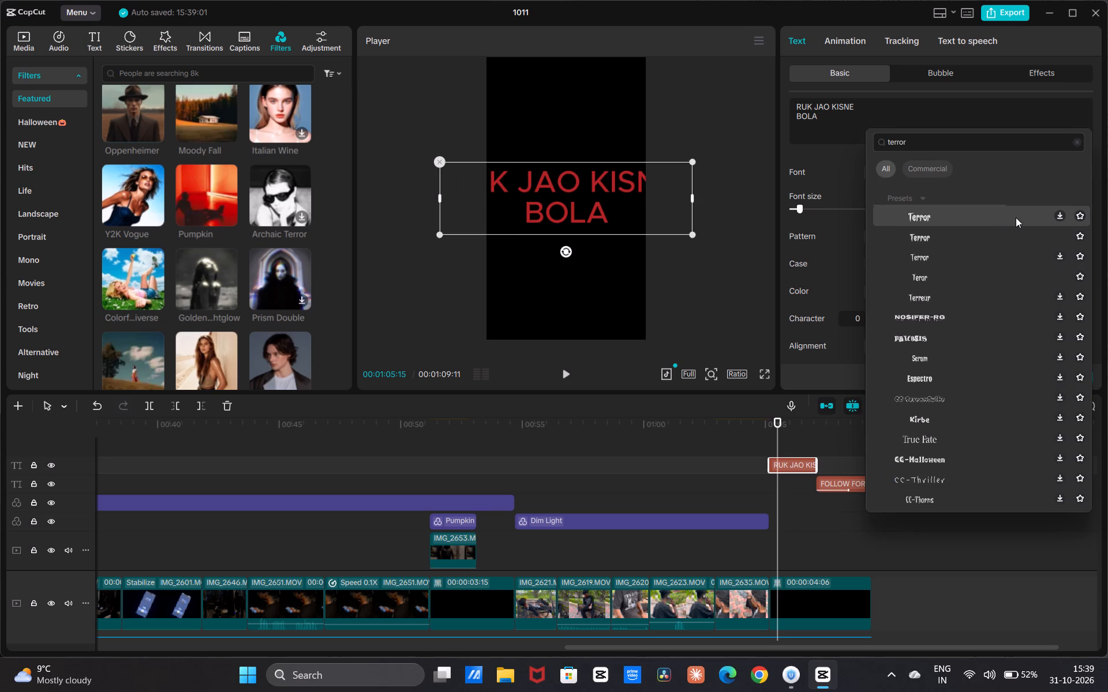
pyautogui.click(1015, 232)
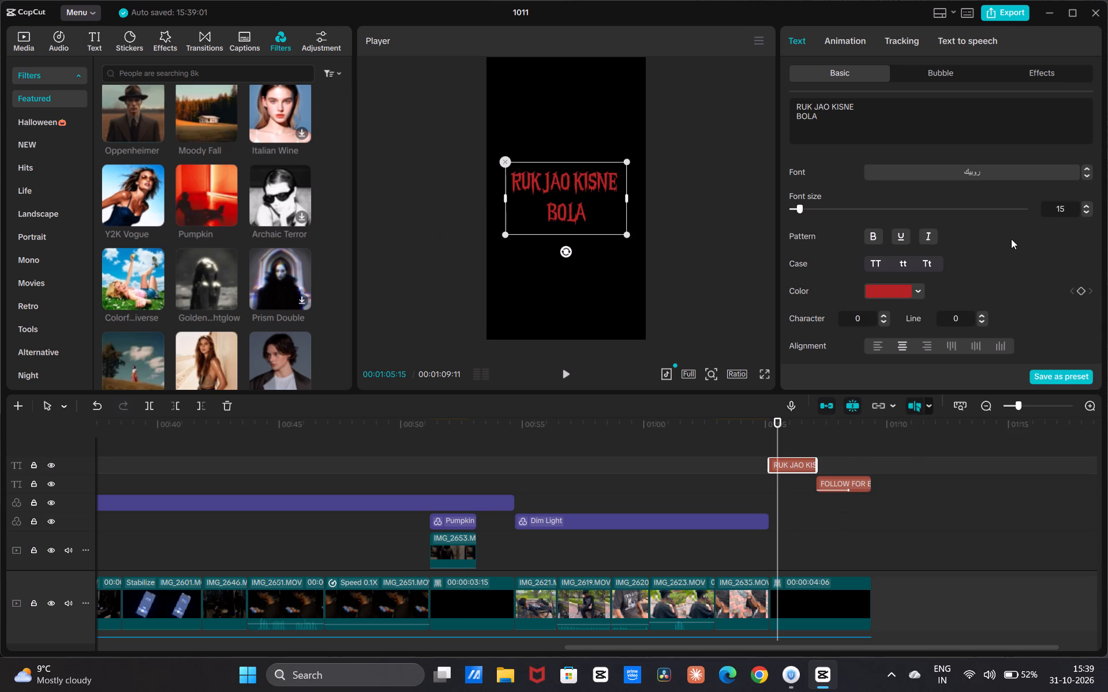
pyautogui.click(598, 270)
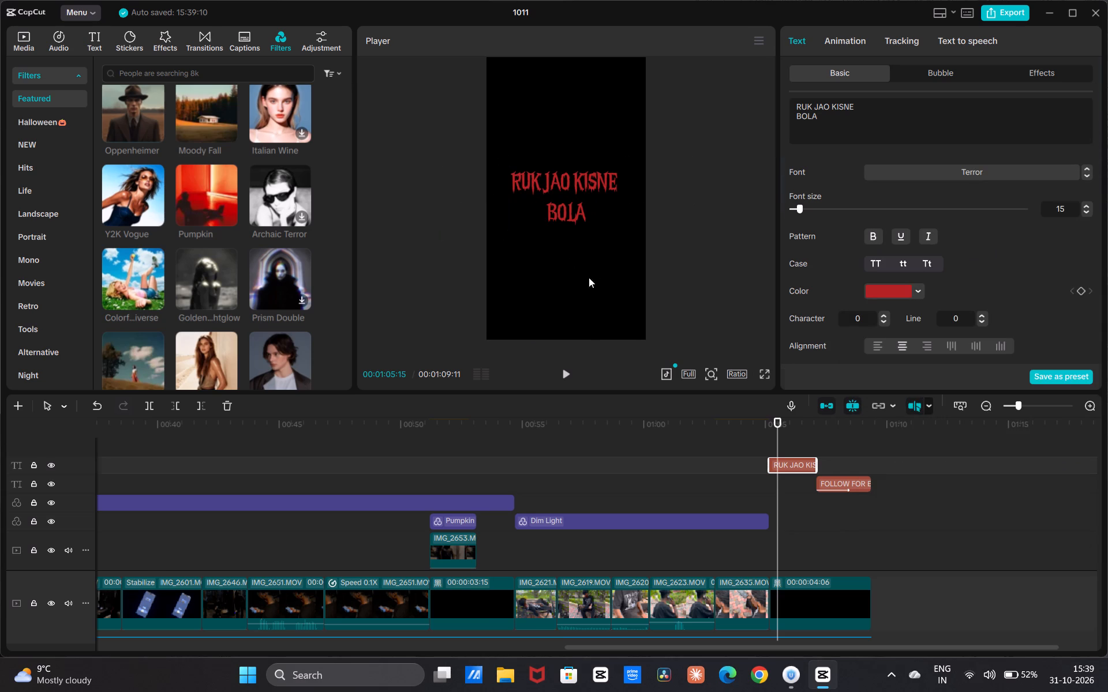
# Return to the start of the IMG_2653 overlay clip at 00:00:51:06 and delete the Pumpkin filter above it.
pyautogui.click(517, 464)
pyautogui.moveTo(515, 464); pyautogui.dragTo(512, 463)
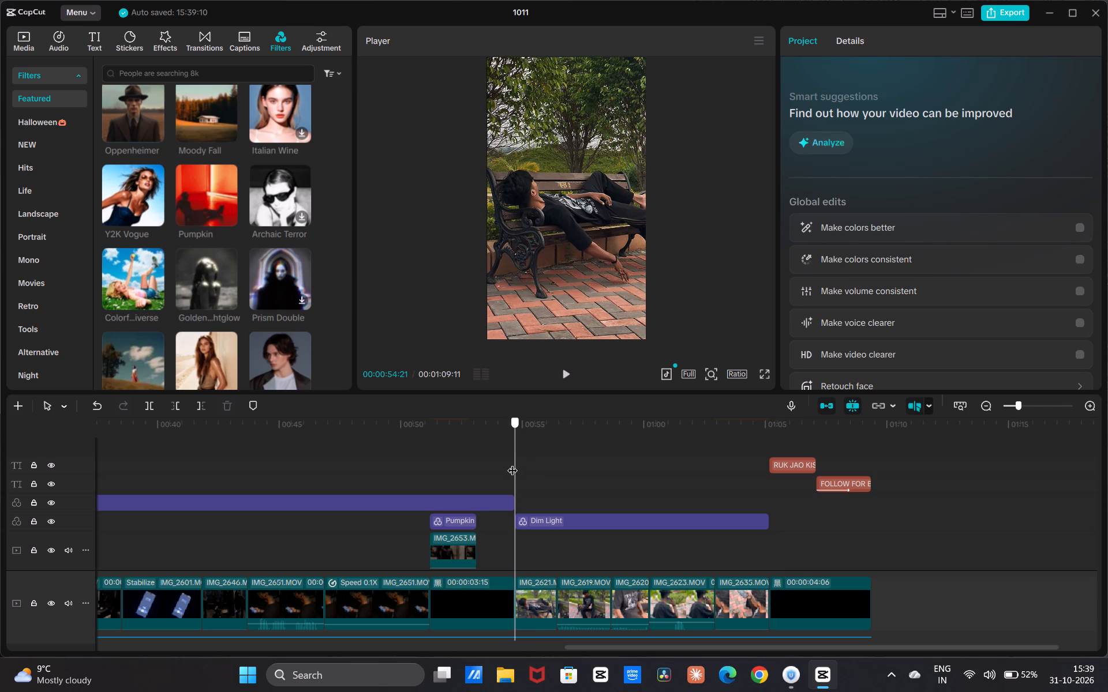
pyautogui.moveTo(512, 463); pyautogui.dragTo(444, 539)
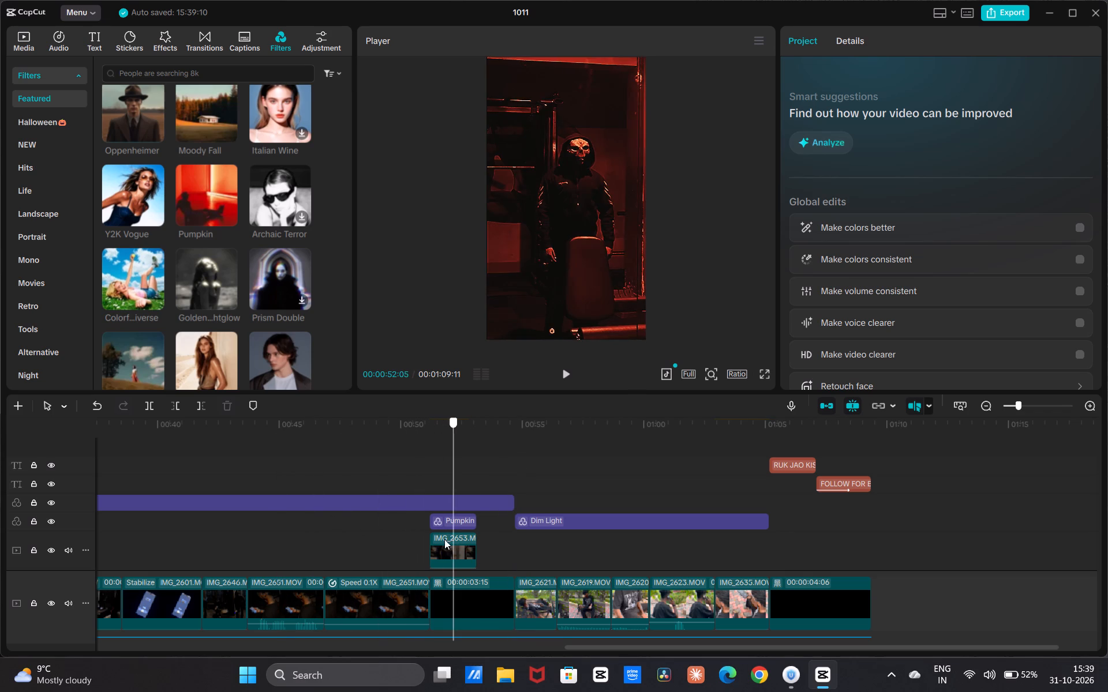
pyautogui.moveTo(444, 539); pyautogui.dragTo(426, 536)
pyautogui.click(432, 516)
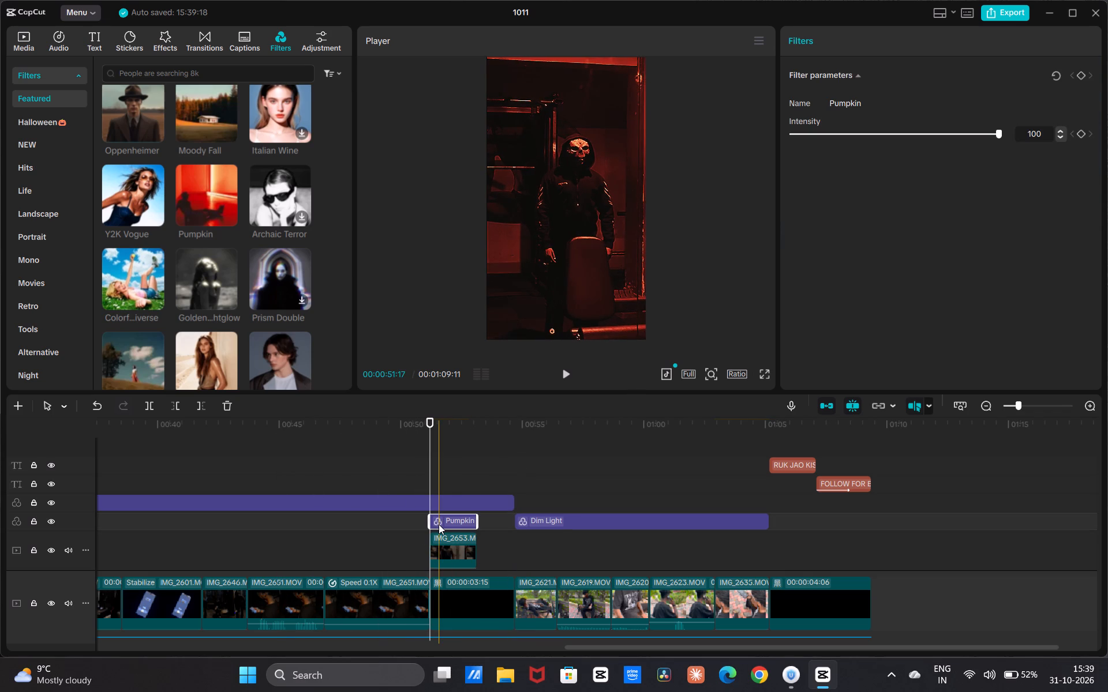
pyautogui.press('BackSpace')
# Search the filters for red and add Dark Crimson to the timeline from the start of the IMG_2653 clip.
pyautogui.click(223, 81)
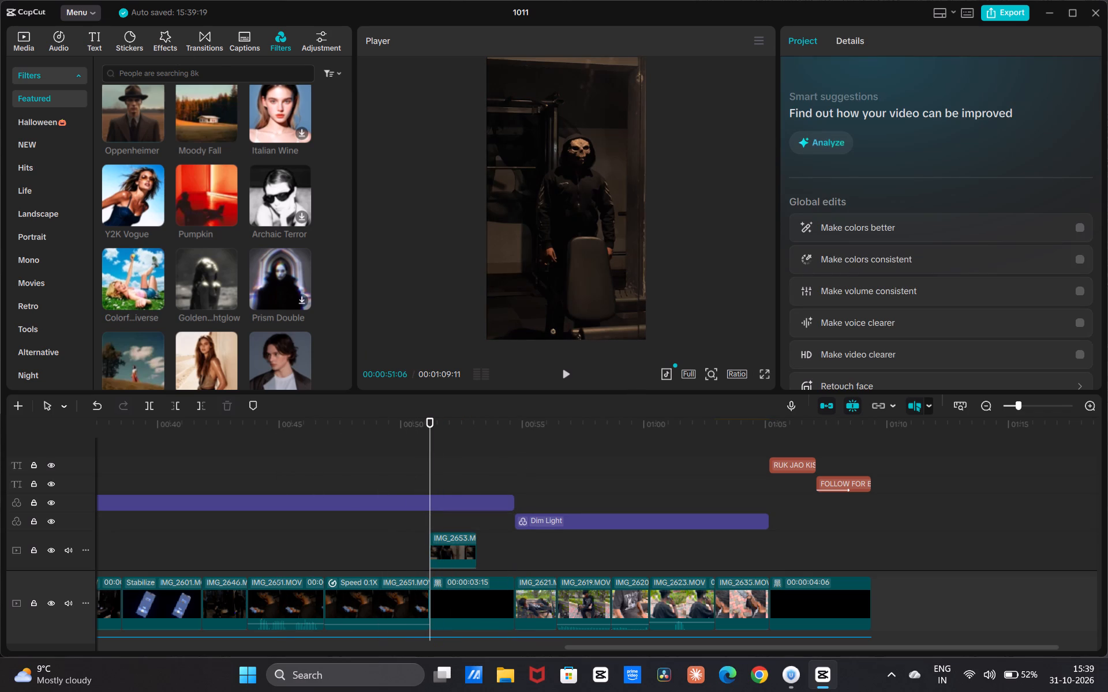
pyautogui.click(129, 127)
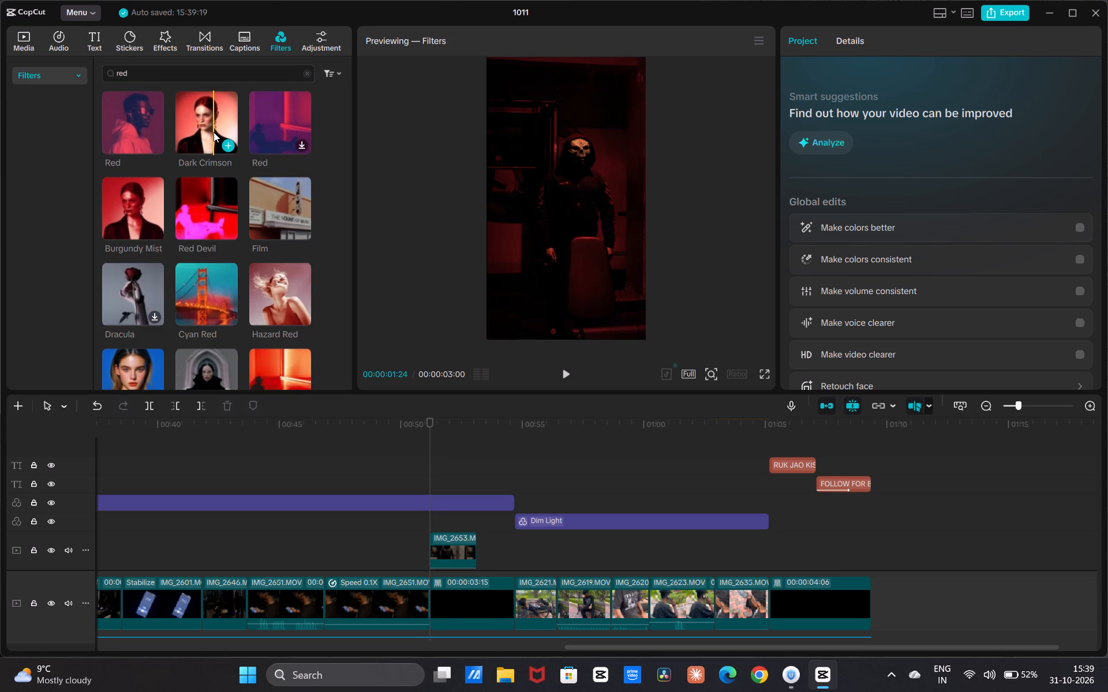
pyautogui.moveTo(208, 131); pyautogui.dragTo(439, 471)
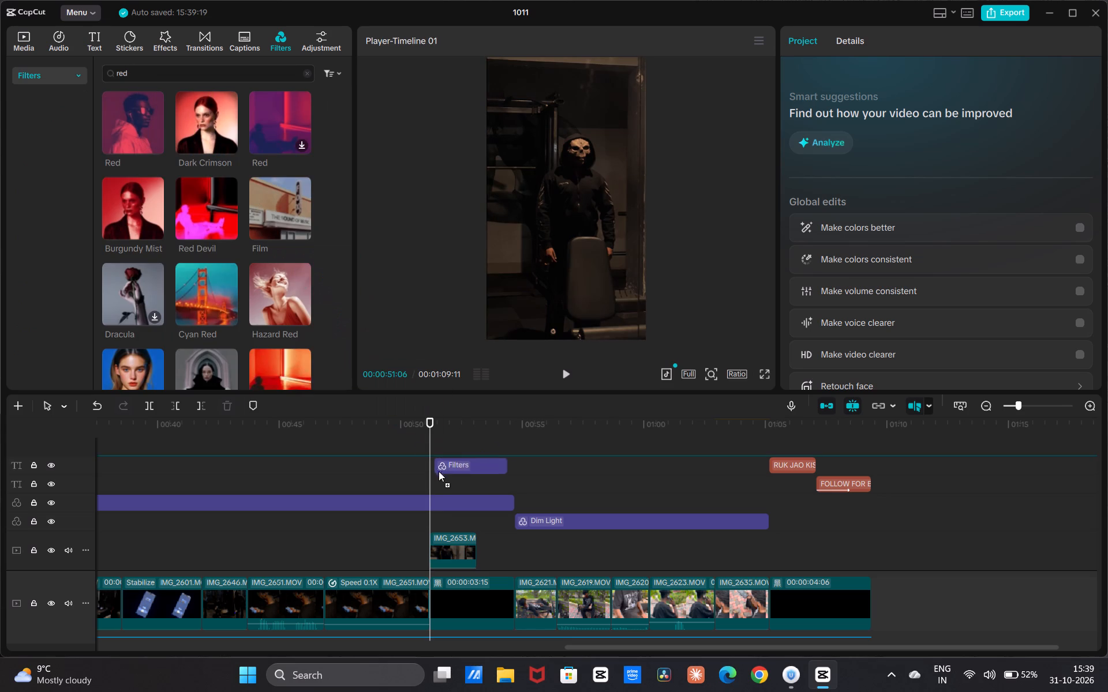
pyautogui.moveTo(439, 471); pyautogui.dragTo(431, 524)
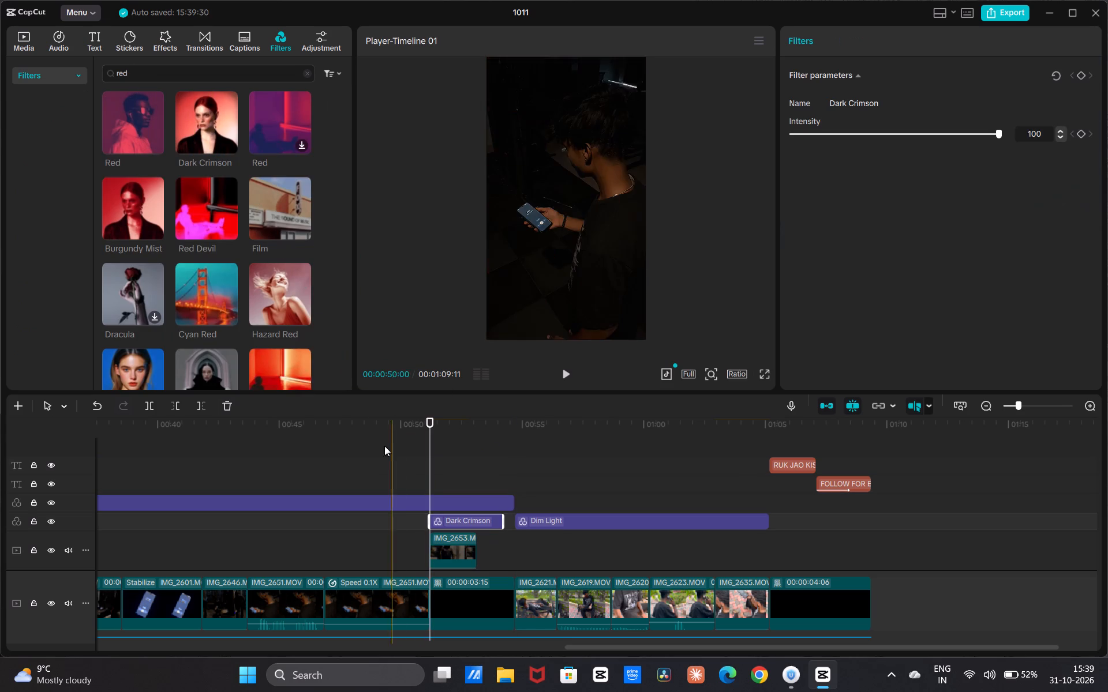
# Move the Dark Crimson filter off the IMG_2653 clip onto its own track, over the park clips above Dim Light.
pyautogui.moveTo(455, 522); pyautogui.dragTo(530, 474)
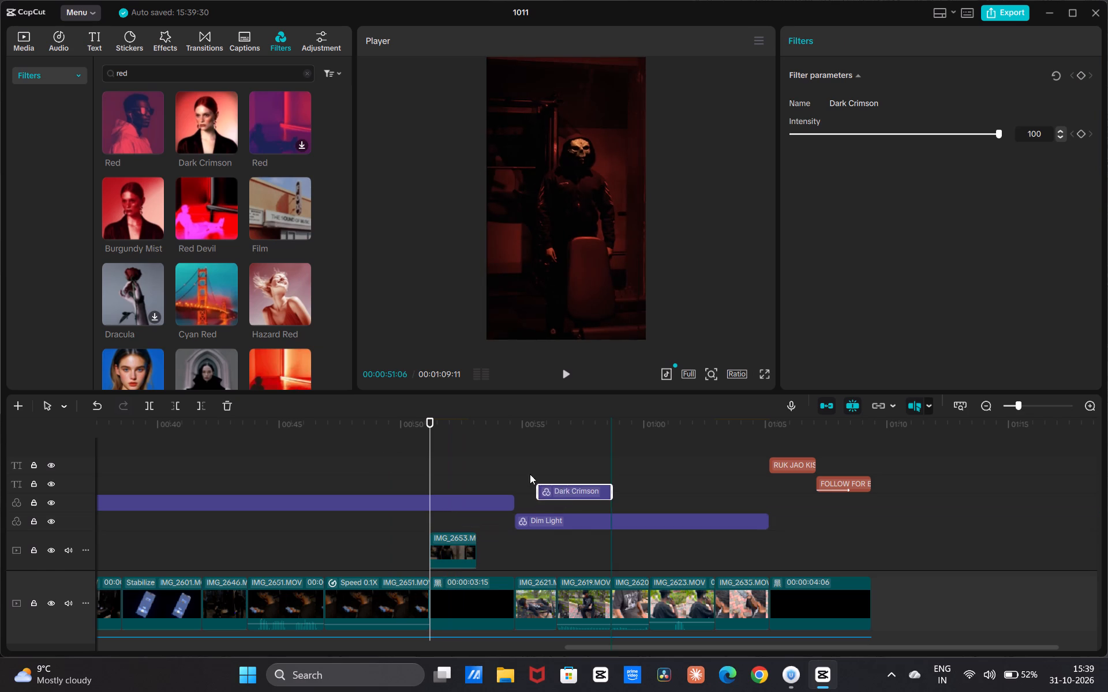
pyautogui.moveTo(530, 474); pyautogui.dragTo(561, 494)
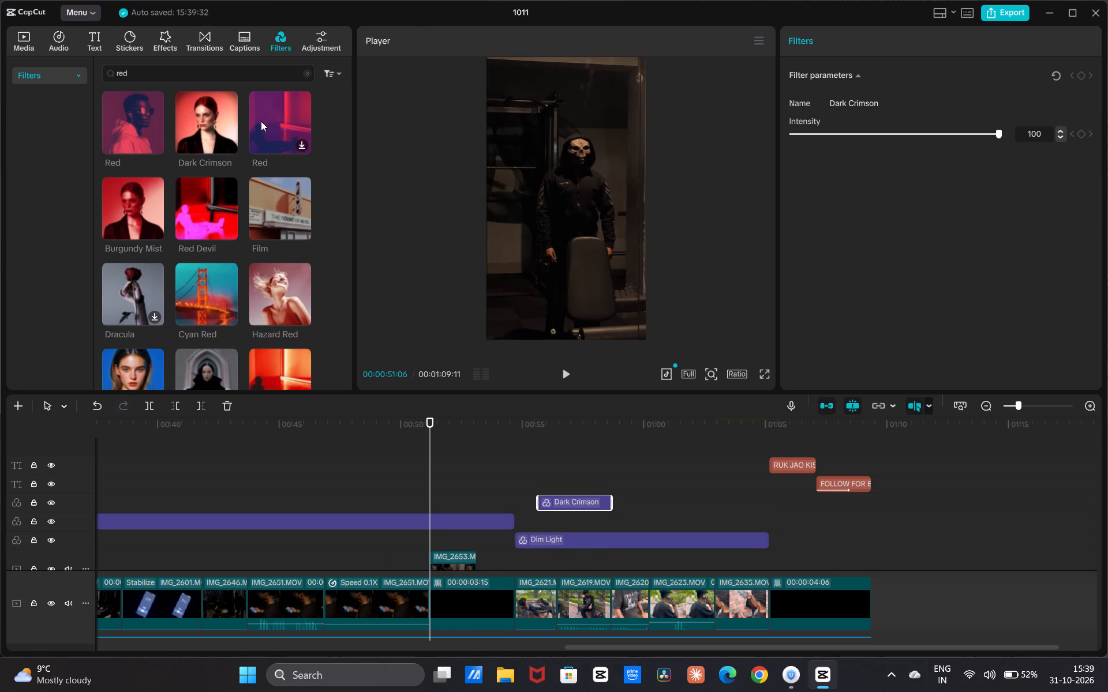
# Preview the Red and Dracula filters, and add Dracula above the IMG_2653 overlay clip, starting at 00:00:51:06.
pyautogui.click(261, 121)
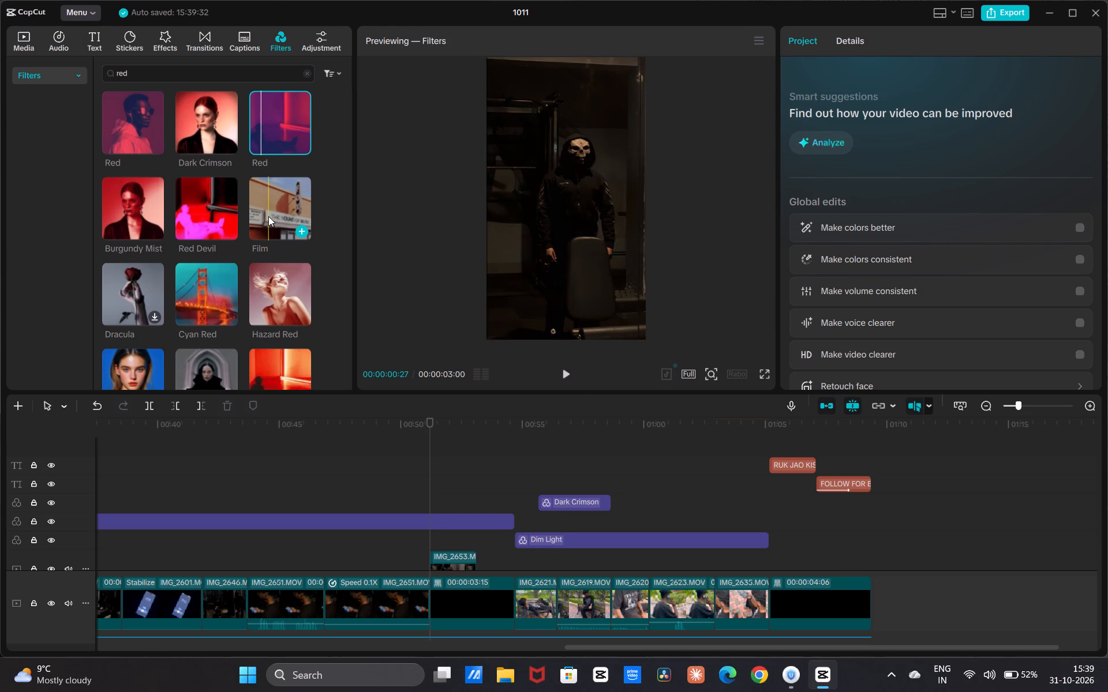
pyautogui.click(122, 291)
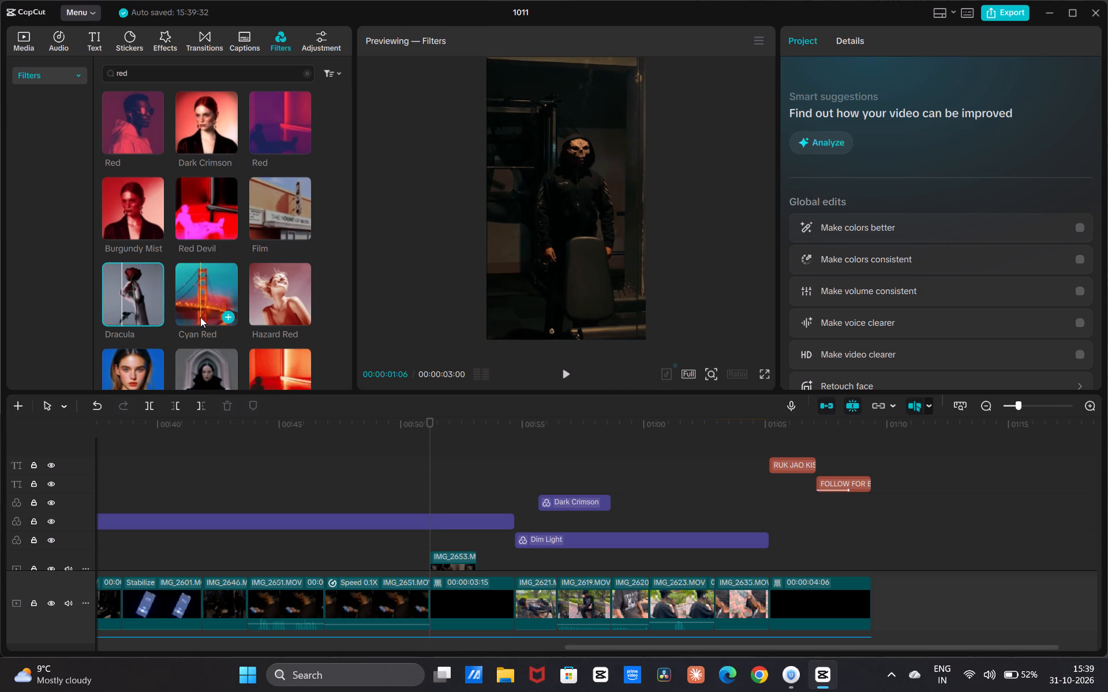
pyautogui.moveTo(114, 299); pyautogui.dragTo(414, 557)
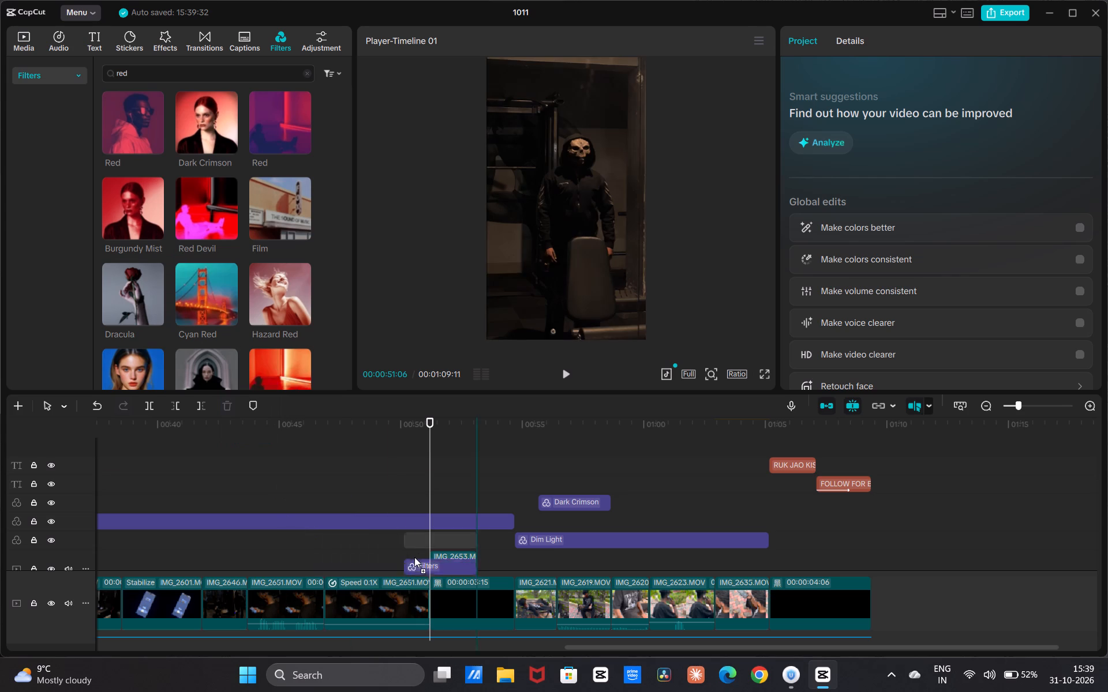
pyautogui.moveTo(414, 557); pyautogui.dragTo(427, 540)
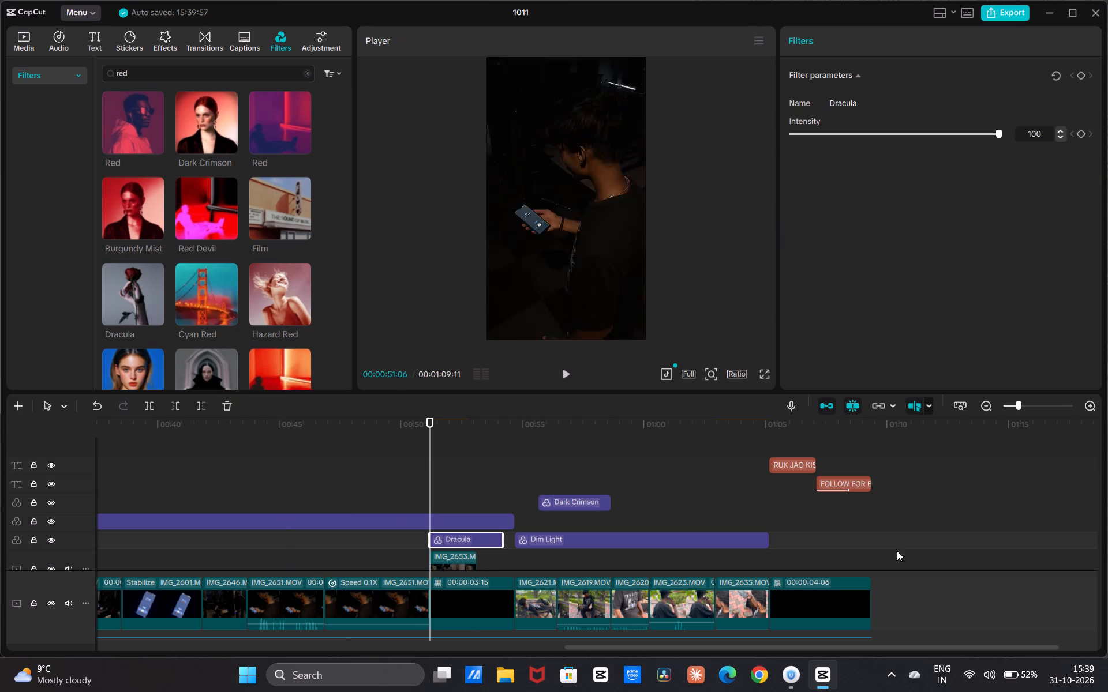
# Move the Dark Crimson filter back over the IMG_2653 clip, on its own track directly above Dracula with the same start.
pyautogui.moveTo(578, 502); pyautogui.dragTo(476, 545)
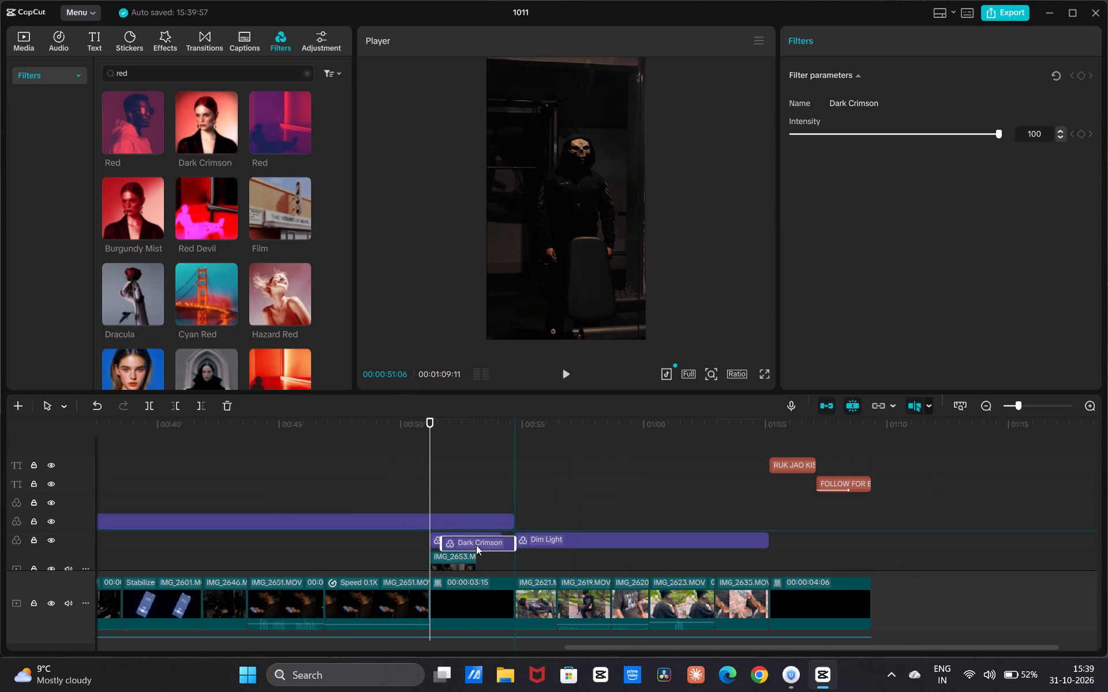
pyautogui.moveTo(476, 545); pyautogui.dragTo(472, 536)
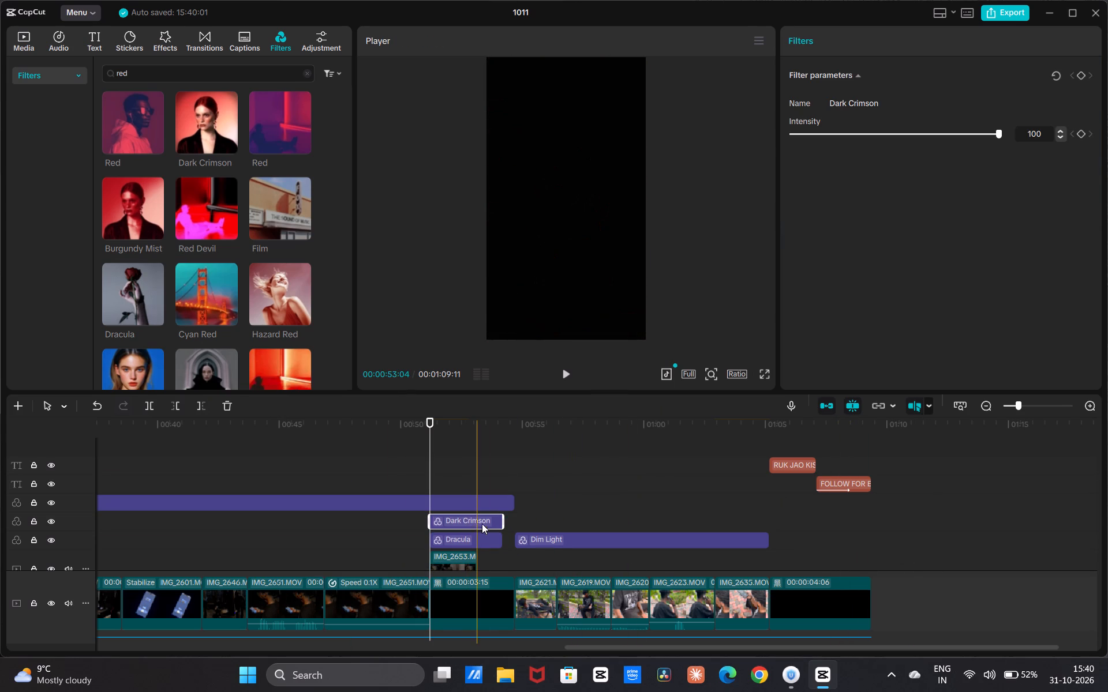
# Trim the Dark Crimson and Dracula filters to end with the IMG_2653 clip and play back the result.
pyautogui.moveTo(504, 520); pyautogui.dragTo(495, 525)
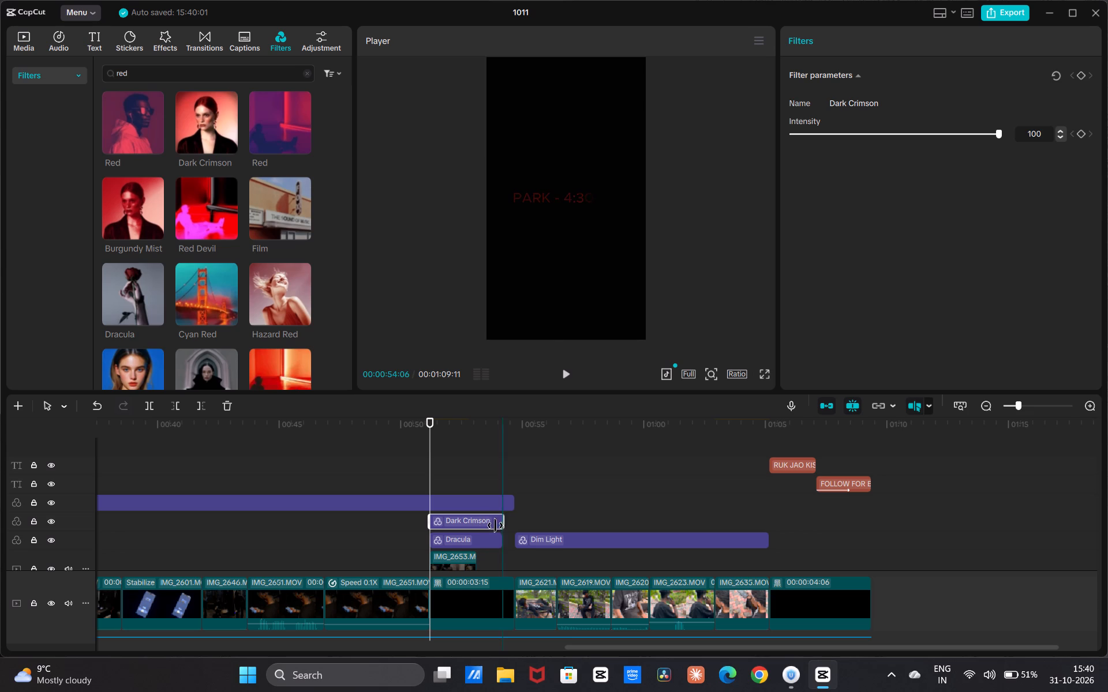
pyautogui.moveTo(495, 525); pyautogui.dragTo(477, 535)
pyautogui.click(491, 539)
pyautogui.moveTo(502, 535); pyautogui.dragTo(476, 542)
pyautogui.click(410, 480)
pyautogui.press('space')
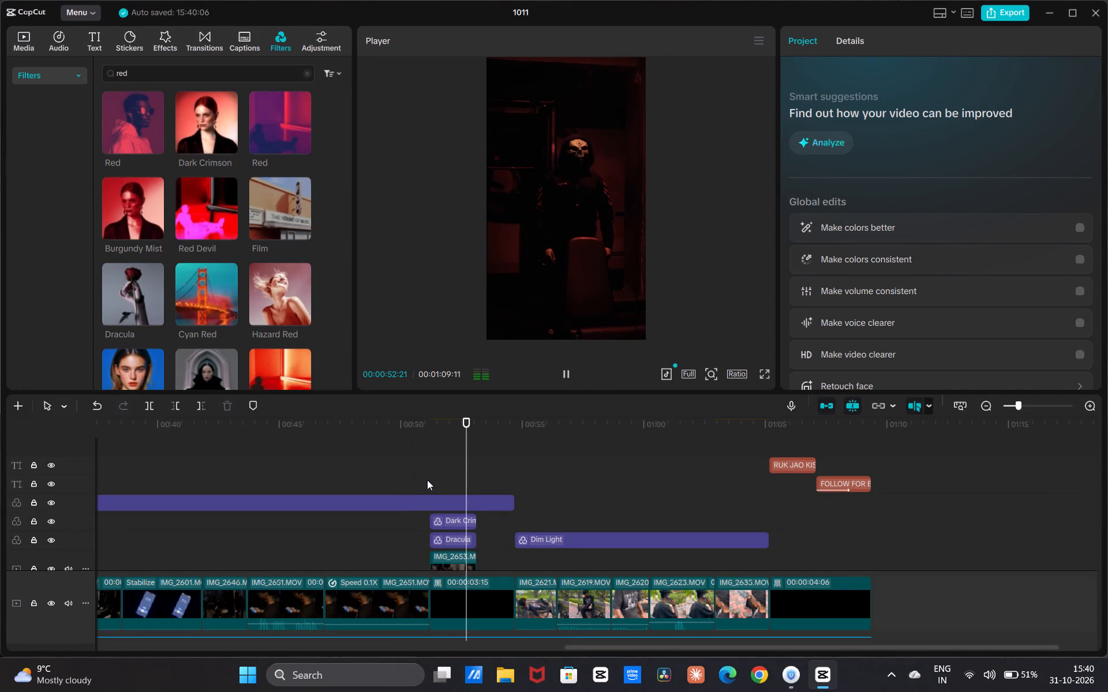
pyautogui.press('space')
# Set the intensity of the Dark Crimson filter over the IMG_2653 clip to 70.
pyautogui.click(458, 562)
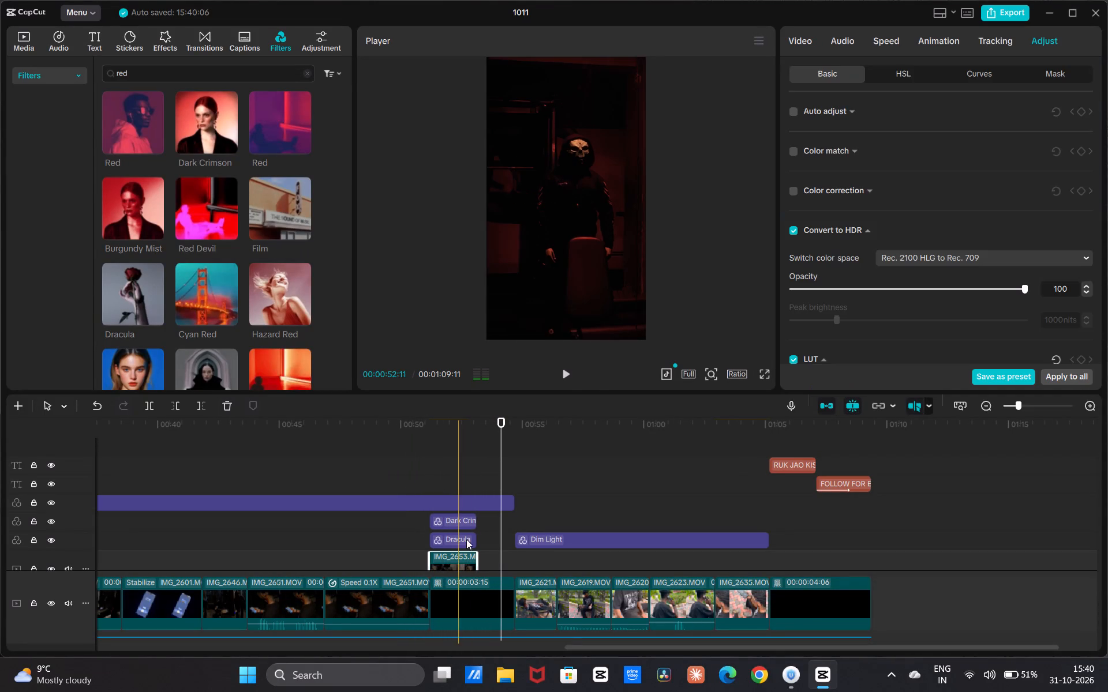
pyautogui.doubleClick(462, 473)
pyautogui.scroll(-2, 447, 526)
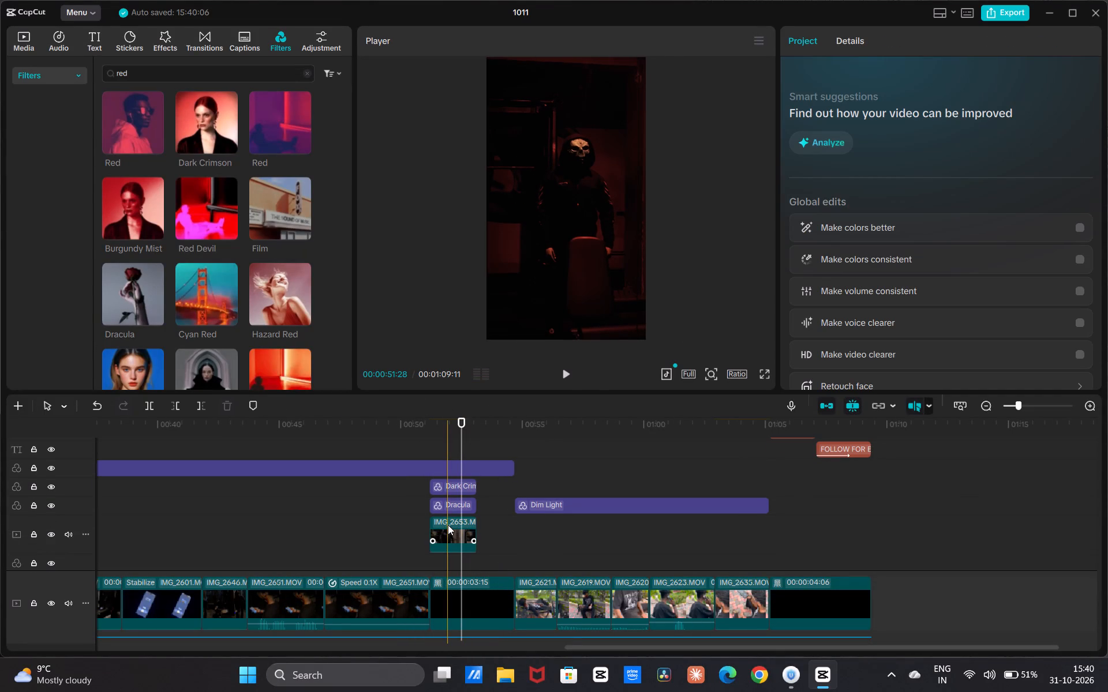
pyautogui.click(451, 483)
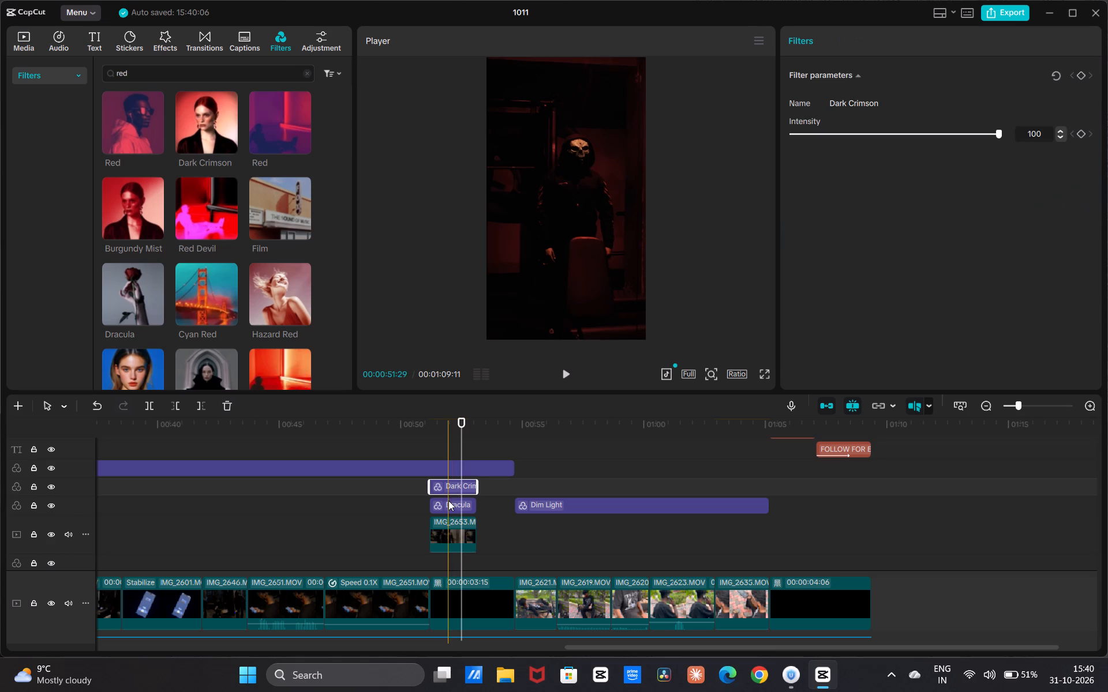
pyautogui.click(448, 501)
pyautogui.click(454, 484)
pyautogui.moveTo(965, 131); pyautogui.dragTo(931, 149)
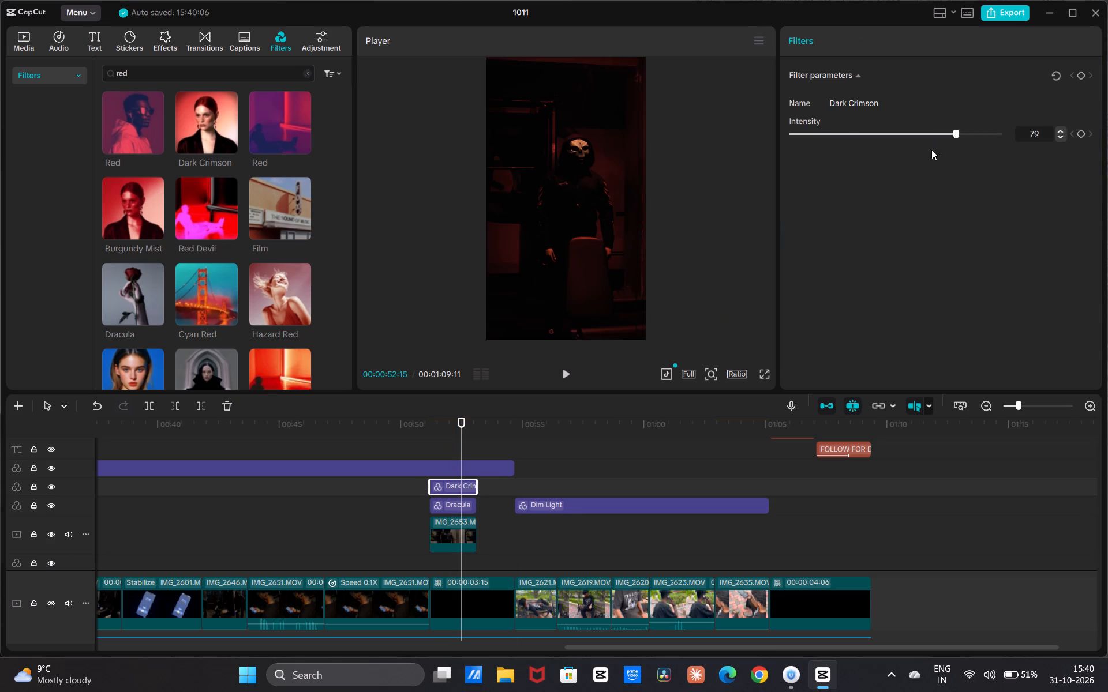
pyautogui.moveTo(931, 149); pyautogui.dragTo(861, 190)
pyautogui.click(864, 120)
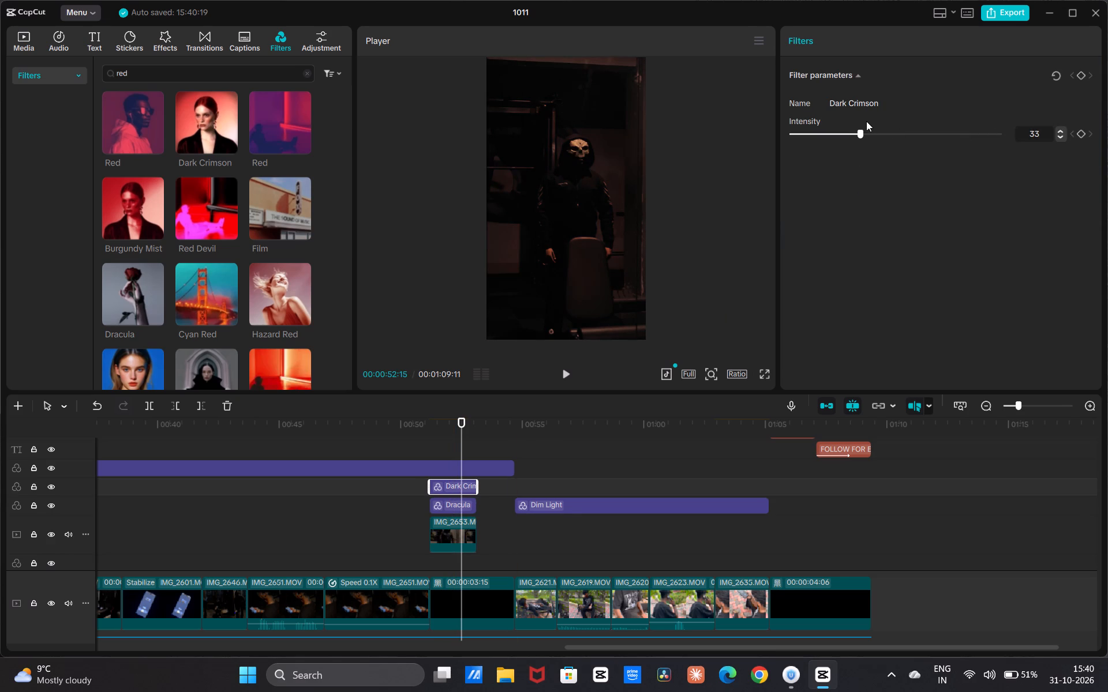
pyautogui.moveTo(860, 129); pyautogui.dragTo(933, 157)
pyautogui.doubleClick(1060, 130)
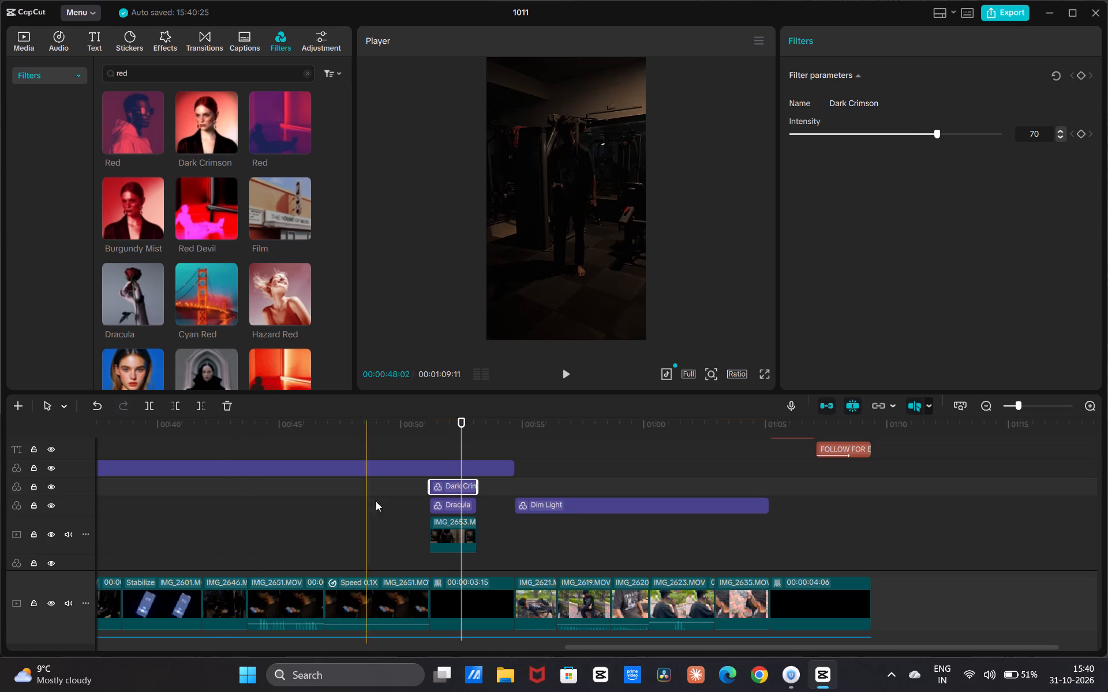
# Set the intensity of the Dracula filter over the IMG_2653 clip to 80.
pyautogui.click(450, 498)
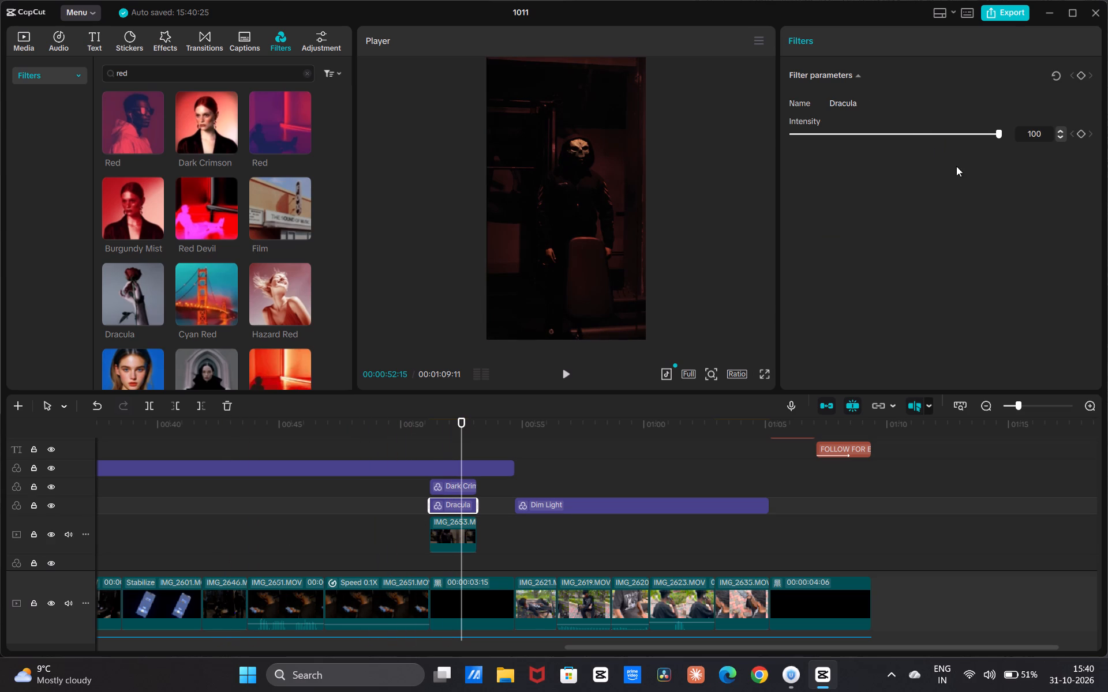
pyautogui.click(942, 132)
pyautogui.doubleClick(1063, 135)
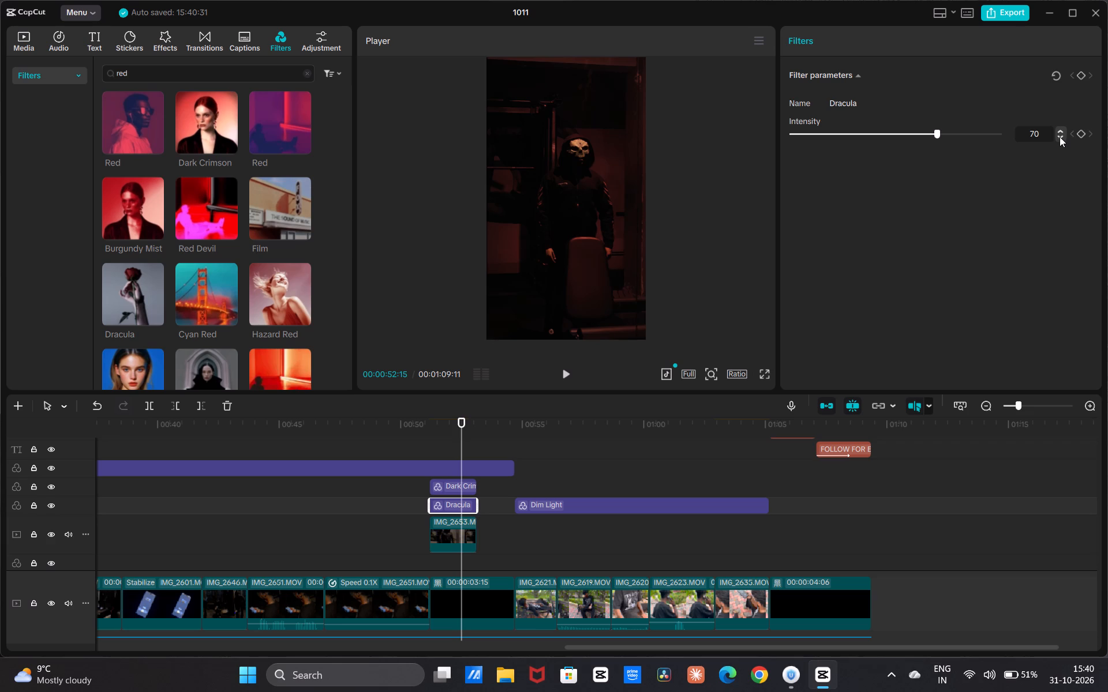
pyautogui.click(1060, 130)
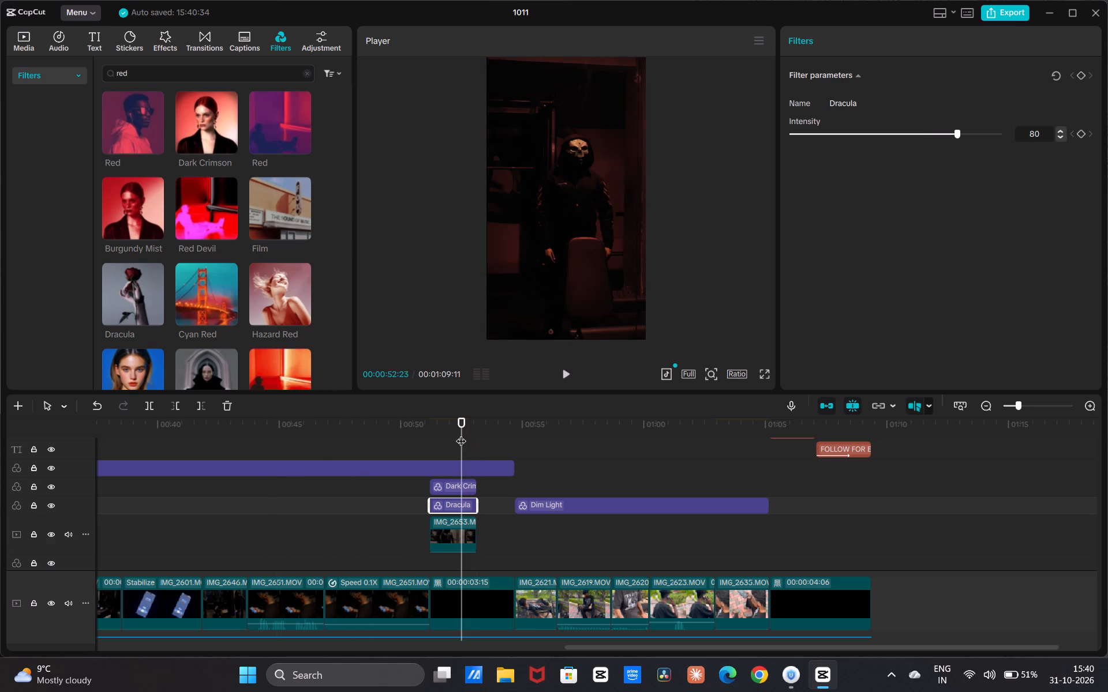
# Play back the section from the IMG_2651 clips through IMG_2653 into the park clips in full screen.
pyautogui.moveTo(461, 434); pyautogui.dragTo(358, 494)
pyautogui.press('space')
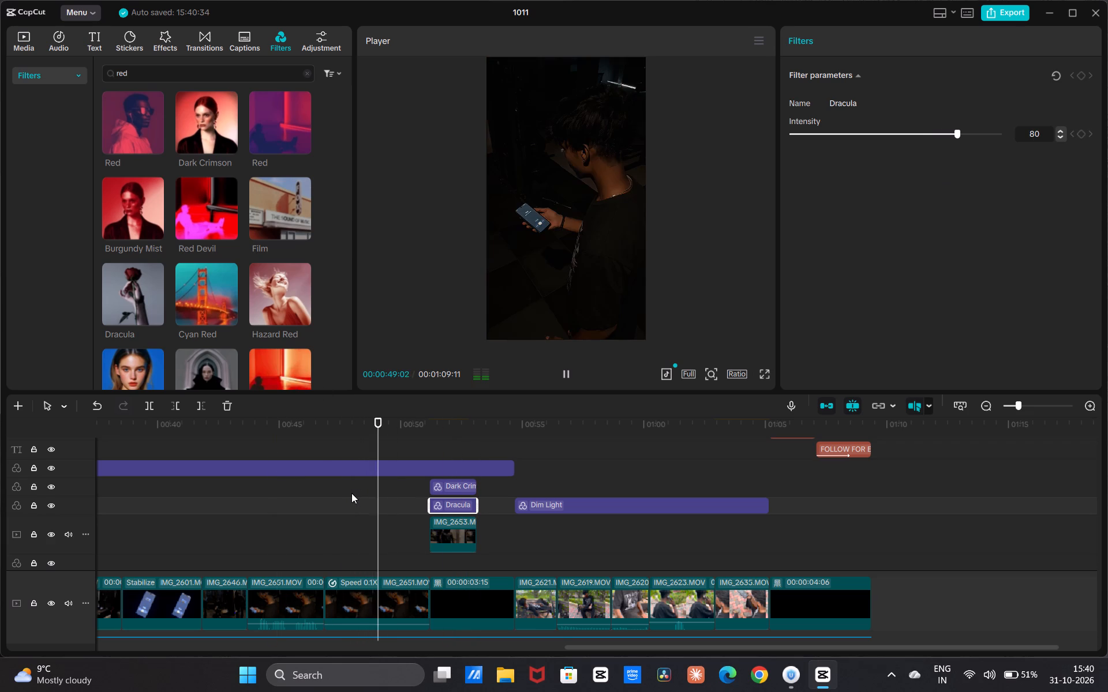
pyautogui.click(761, 373)
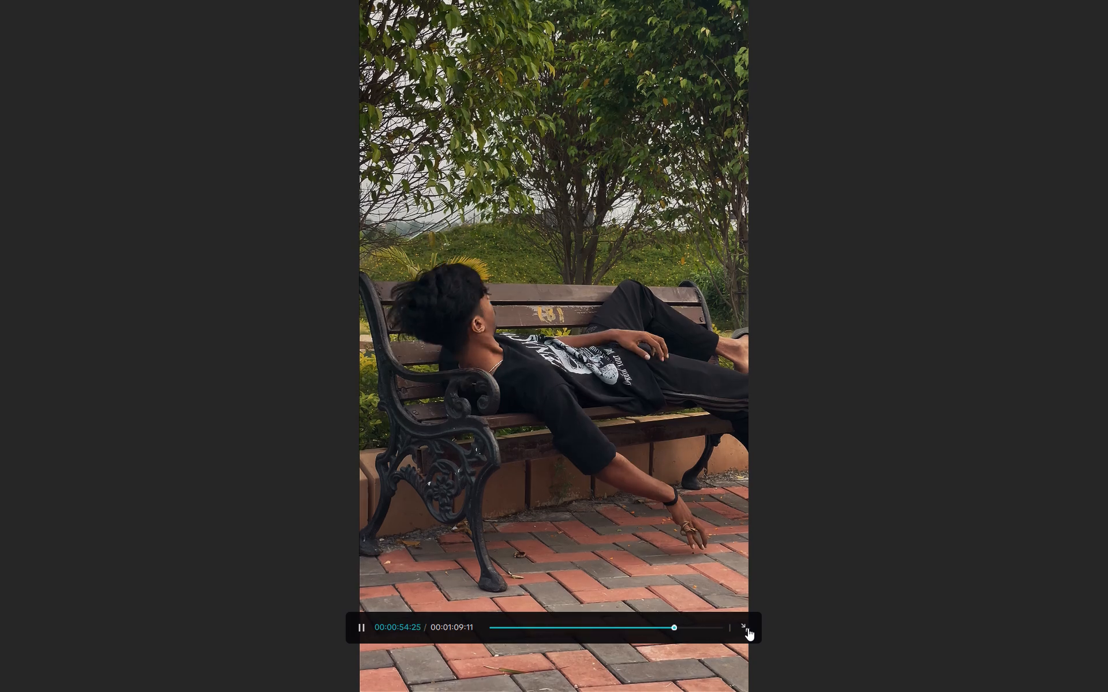
pyautogui.press('space')
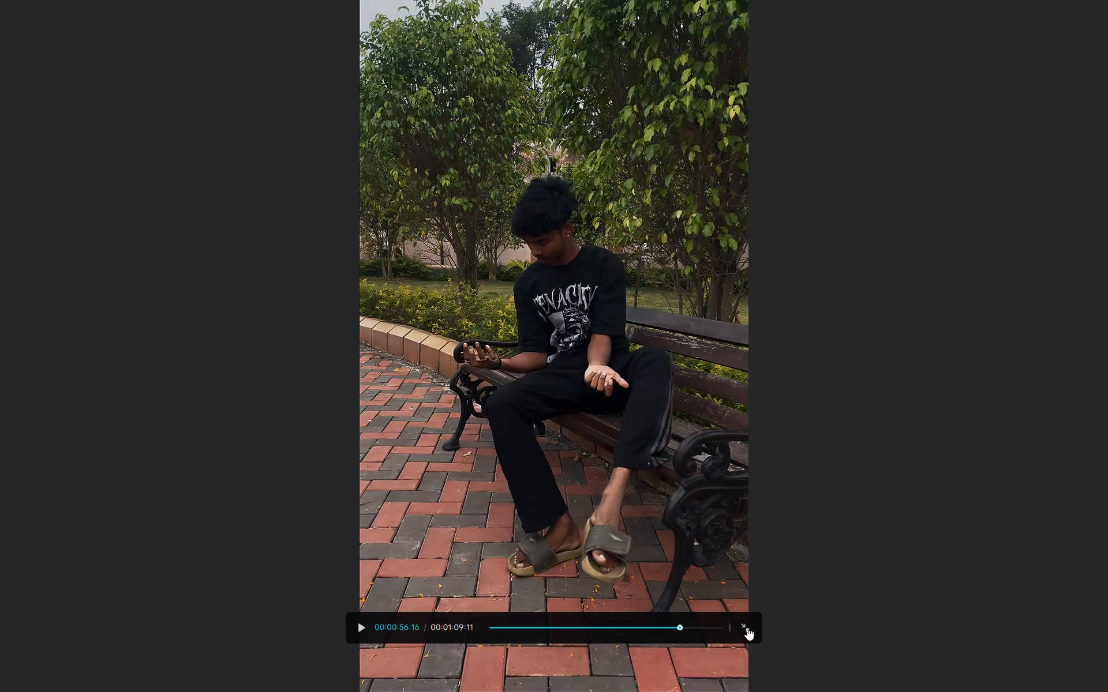
pyautogui.click(747, 627)
pyautogui.scroll(-4, 520, 520)
pyautogui.scroll(5, 526, 514)
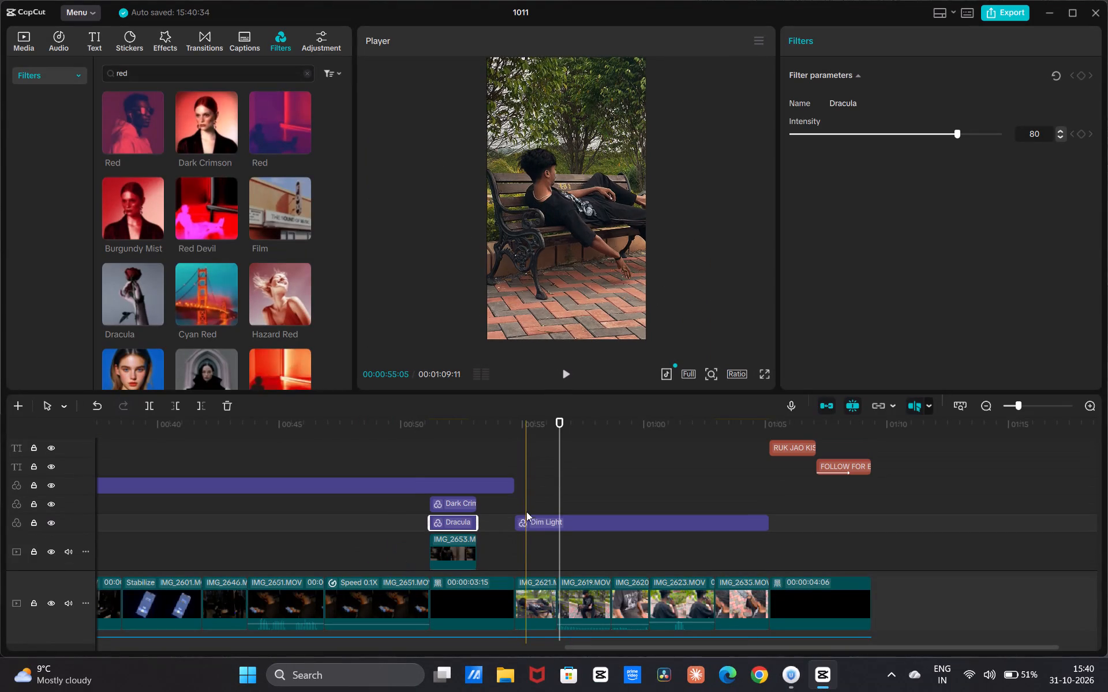
# Add a custom adjustment over the park clips, from the start of Dim Light, and extend it to Dim Light's end at 00:01:05:05.
pyautogui.moveTo(557, 476); pyautogui.dragTo(510, 525)
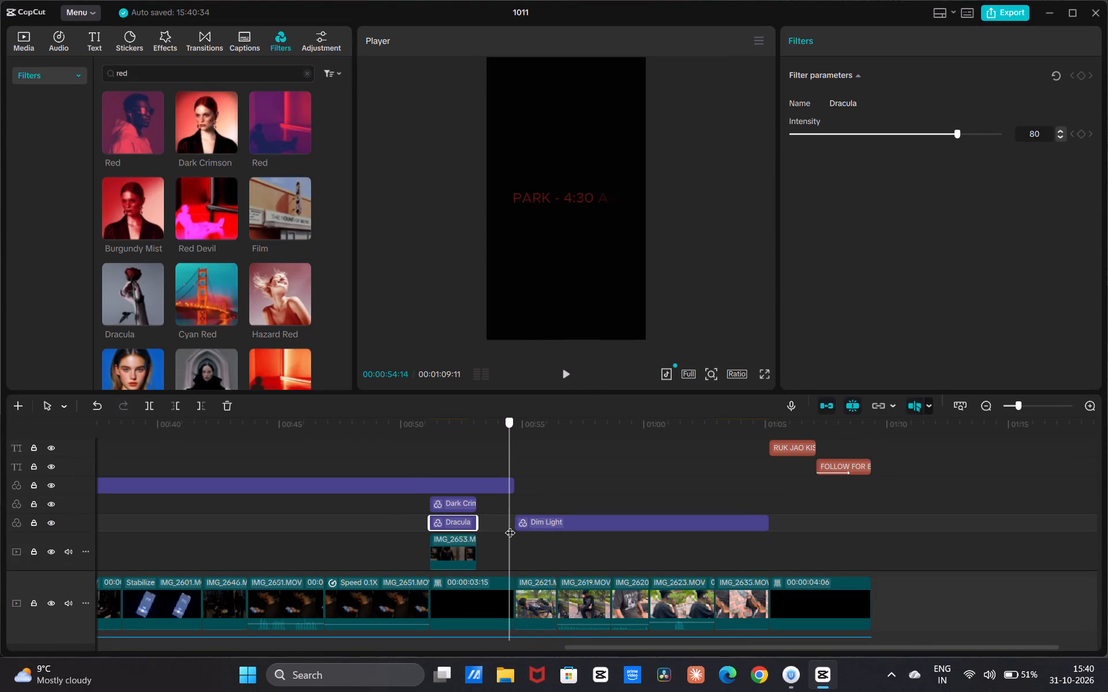
pyautogui.moveTo(510, 525); pyautogui.dragTo(522, 514)
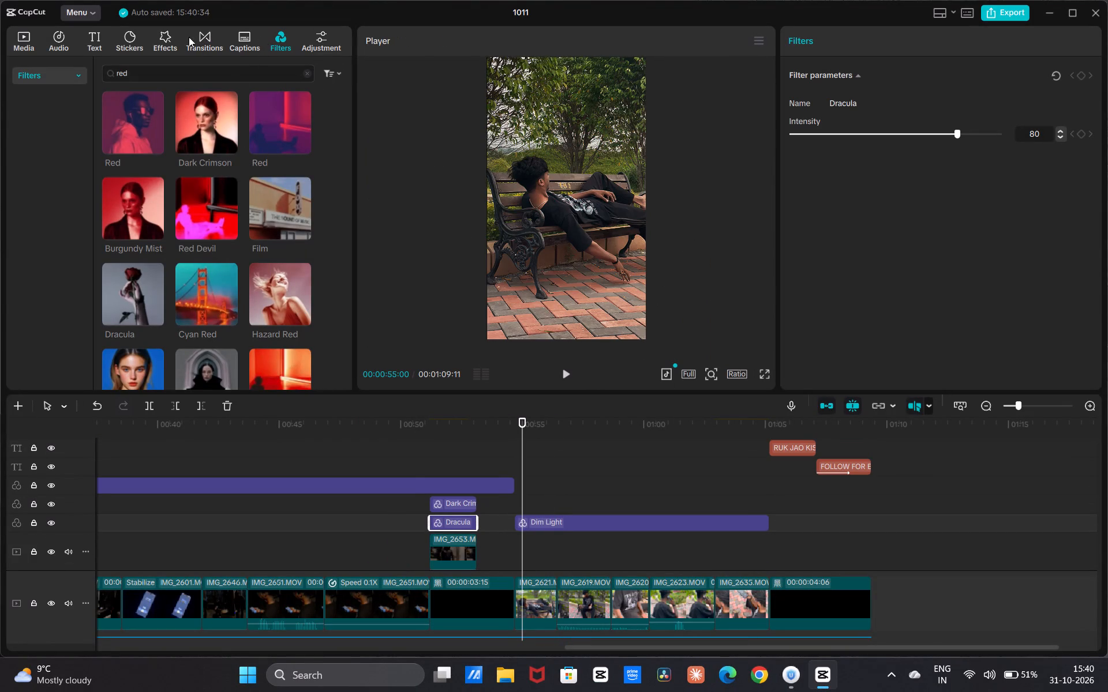
pyautogui.click(169, 40)
pyautogui.click(316, 44)
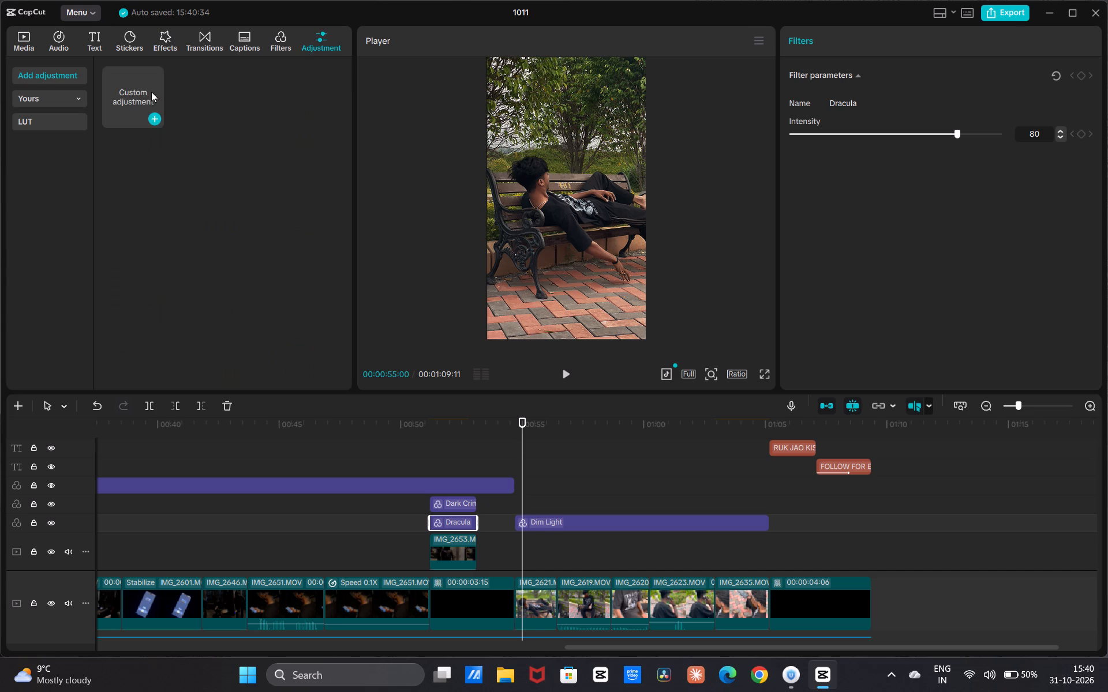
pyautogui.moveTo(149, 92); pyautogui.dragTo(516, 488)
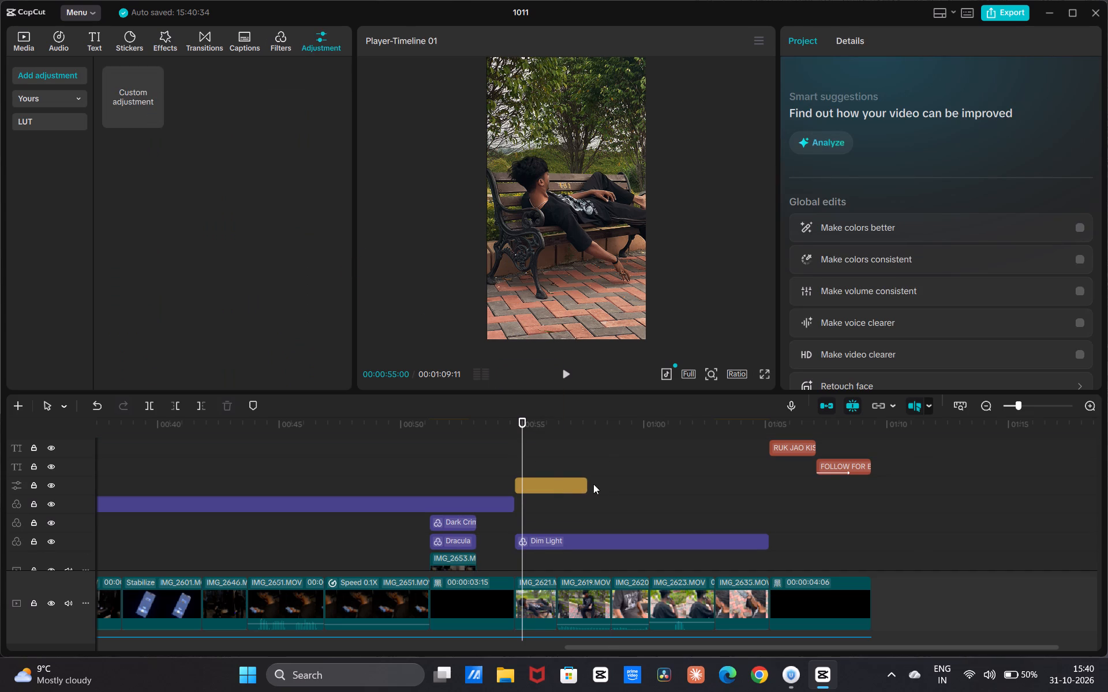
pyautogui.click(583, 481)
pyautogui.click(583, 482)
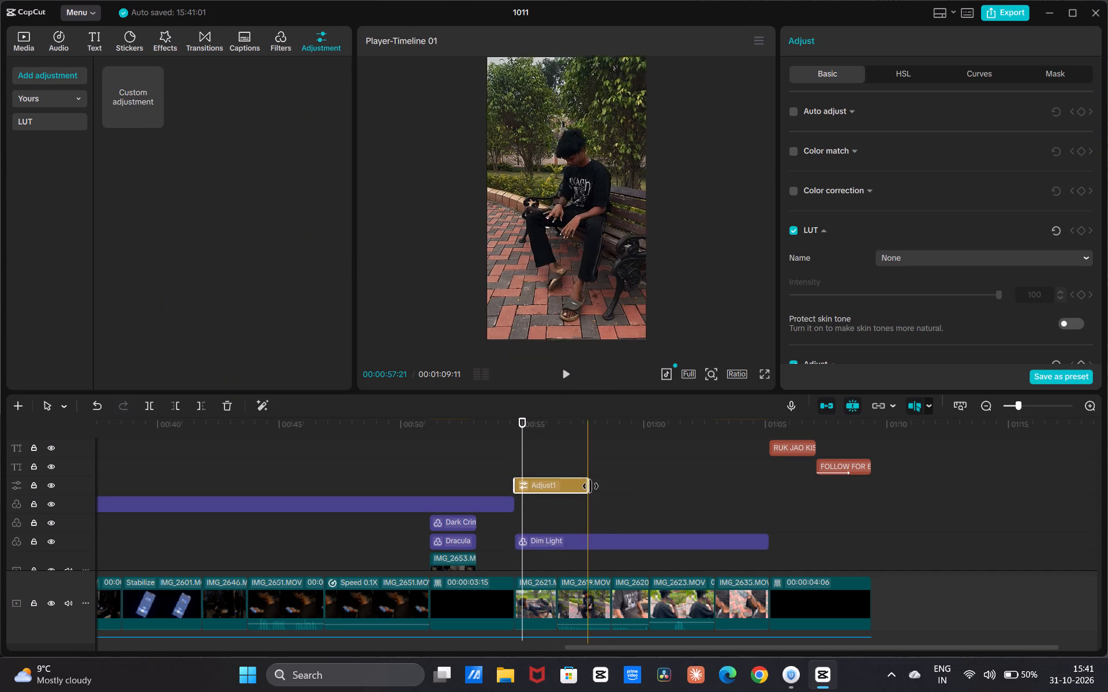
pyautogui.moveTo(589, 483); pyautogui.dragTo(765, 518)
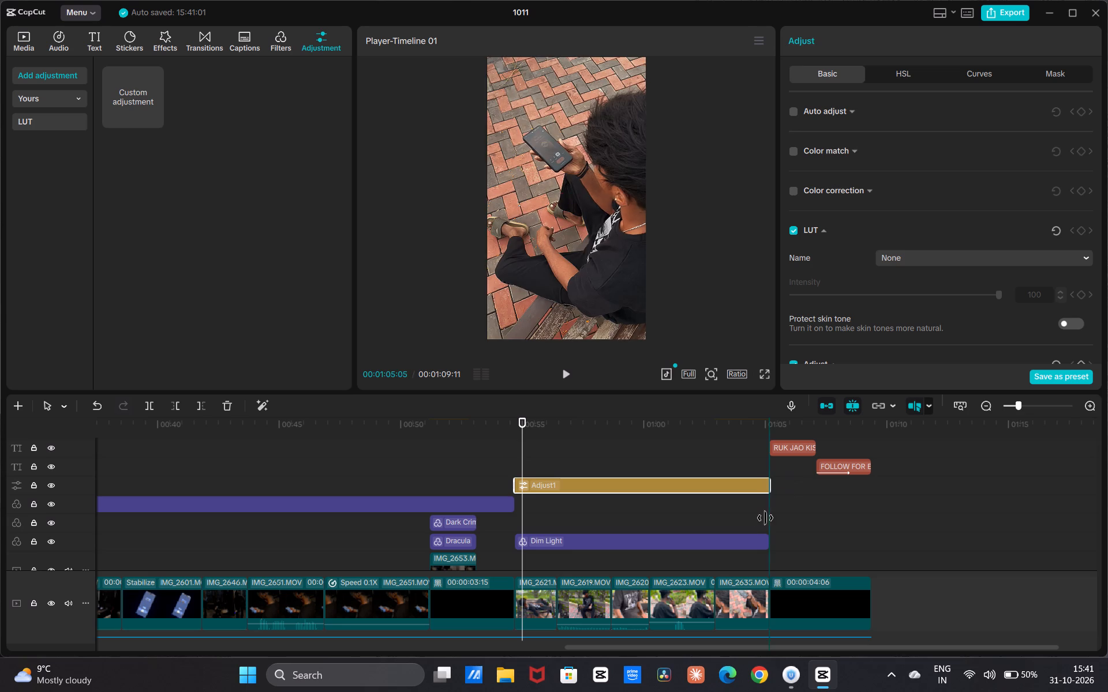
pyautogui.moveTo(765, 518); pyautogui.dragTo(766, 517)
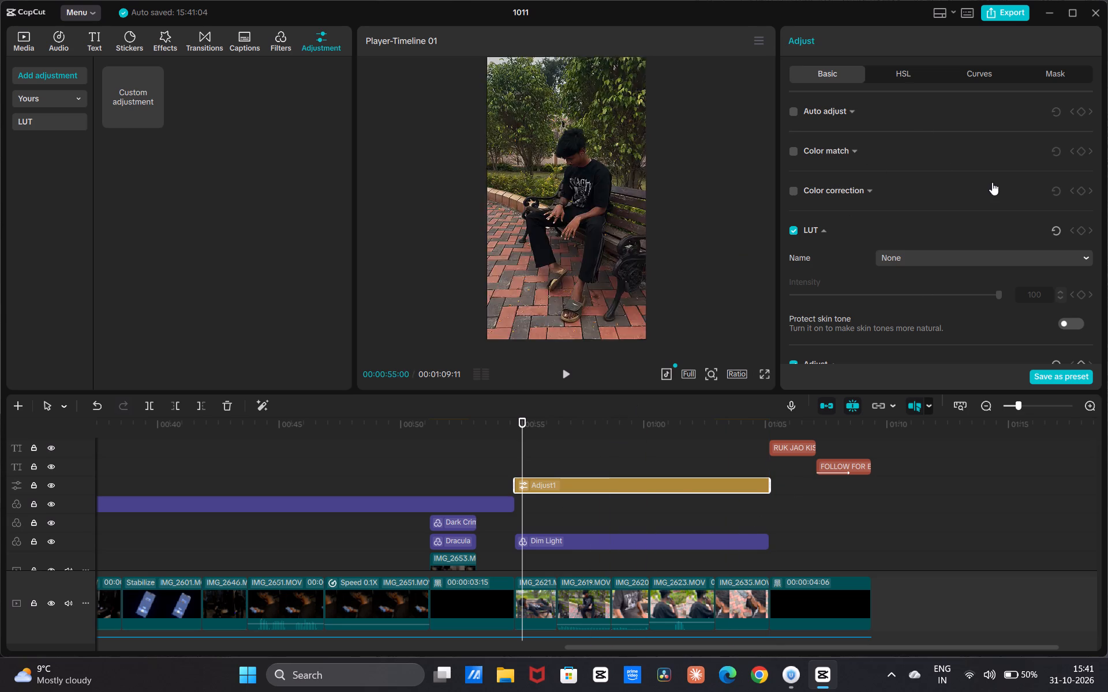
# Set the Temp of the park clips' custom adjustment to -19 and play back the park section.
pyautogui.scroll(-4, 862, 190)
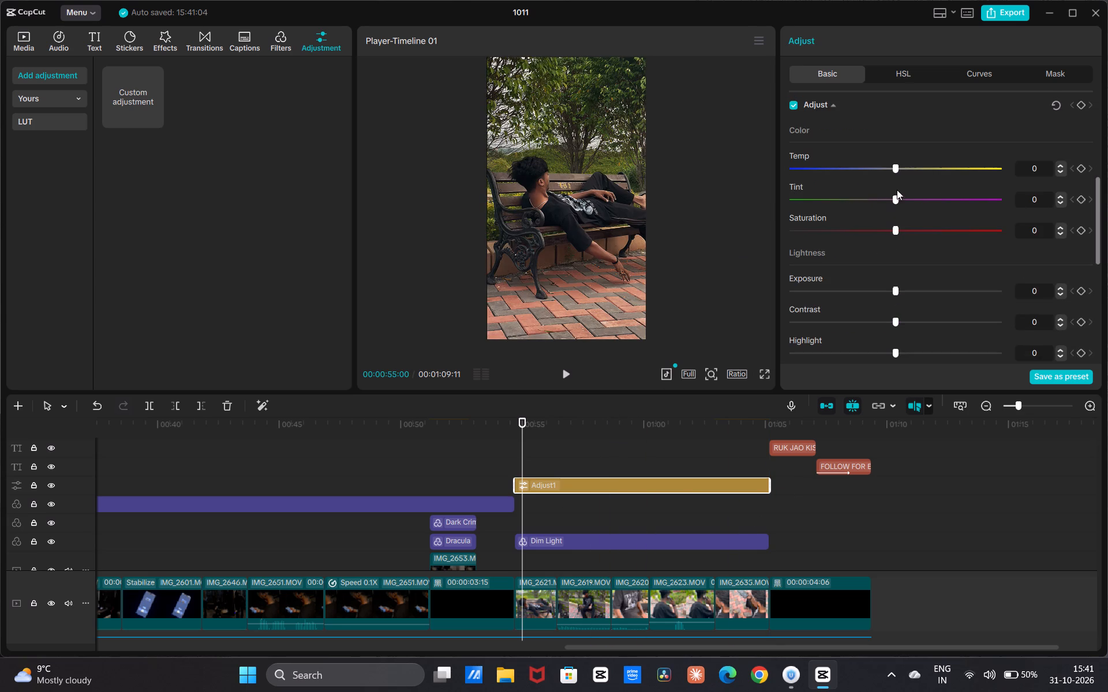
pyautogui.moveTo(898, 167); pyautogui.dragTo(942, 158)
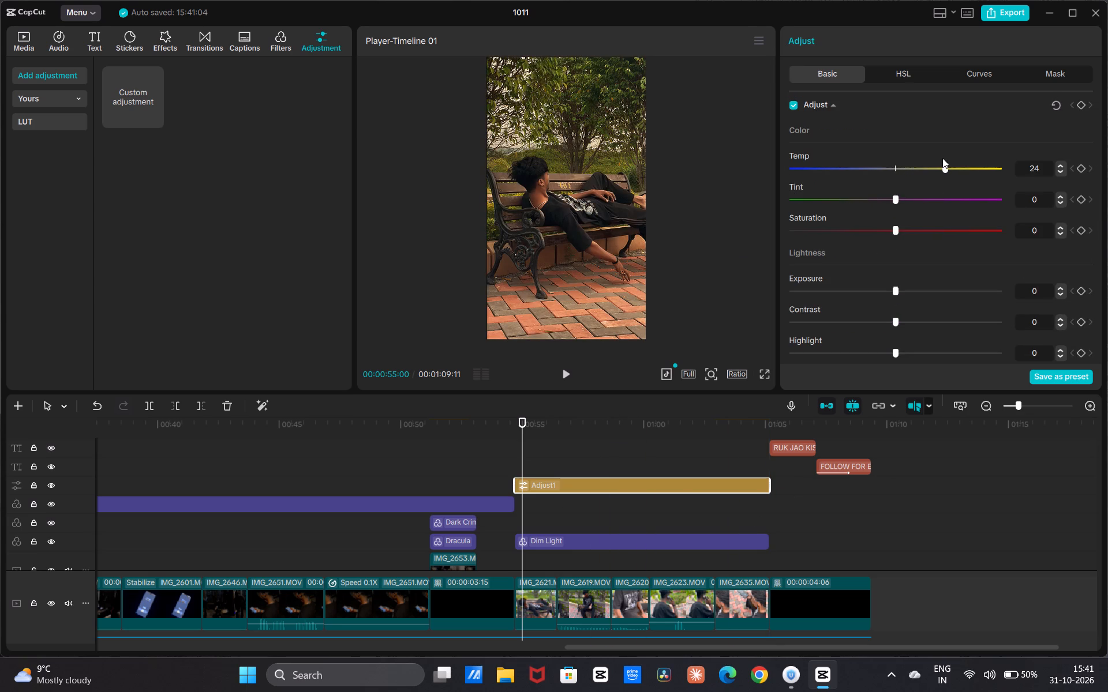
pyautogui.moveTo(942, 158); pyautogui.dragTo(854, 179)
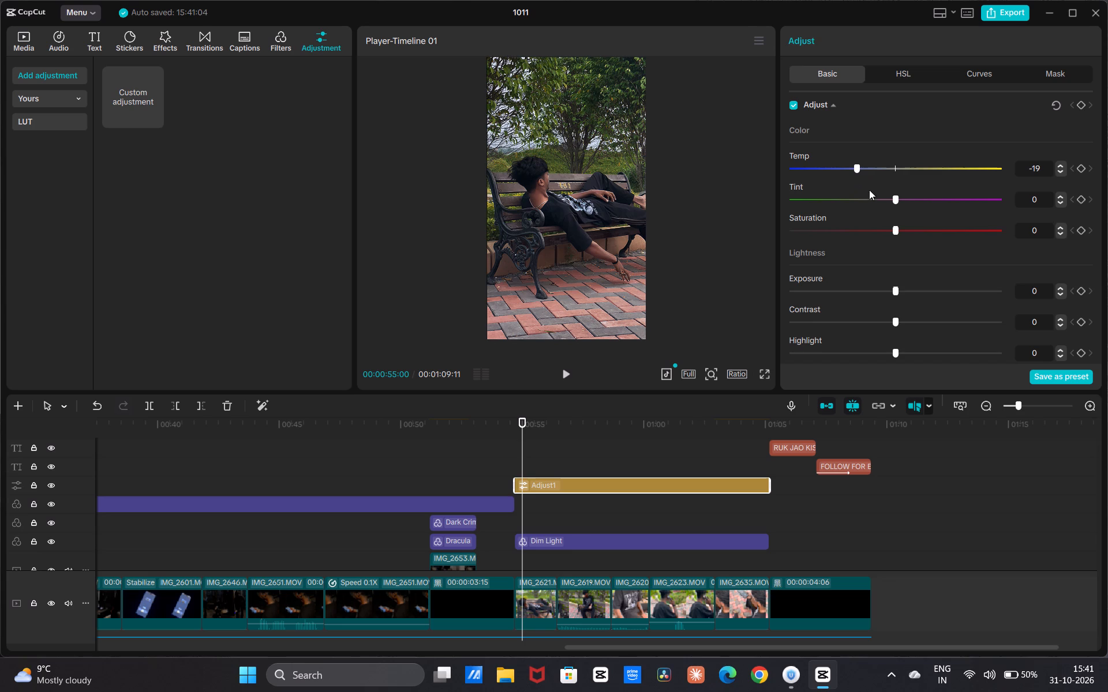
pyautogui.press('space')
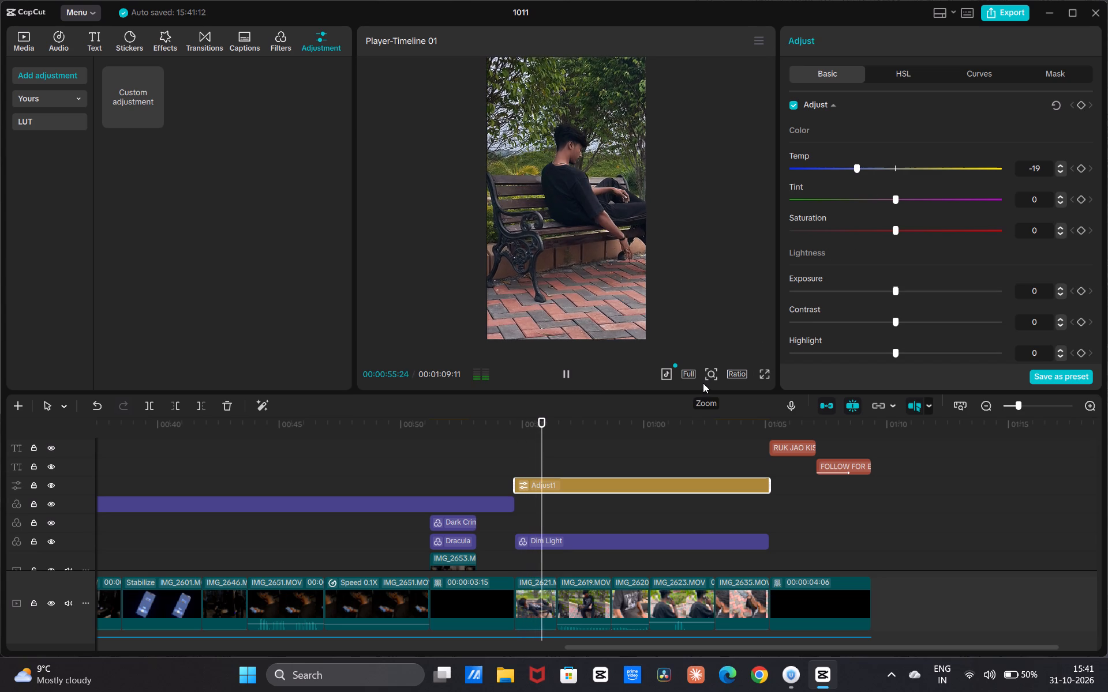
pyautogui.press('space')
pyautogui.press('space')
pyautogui.press('space')
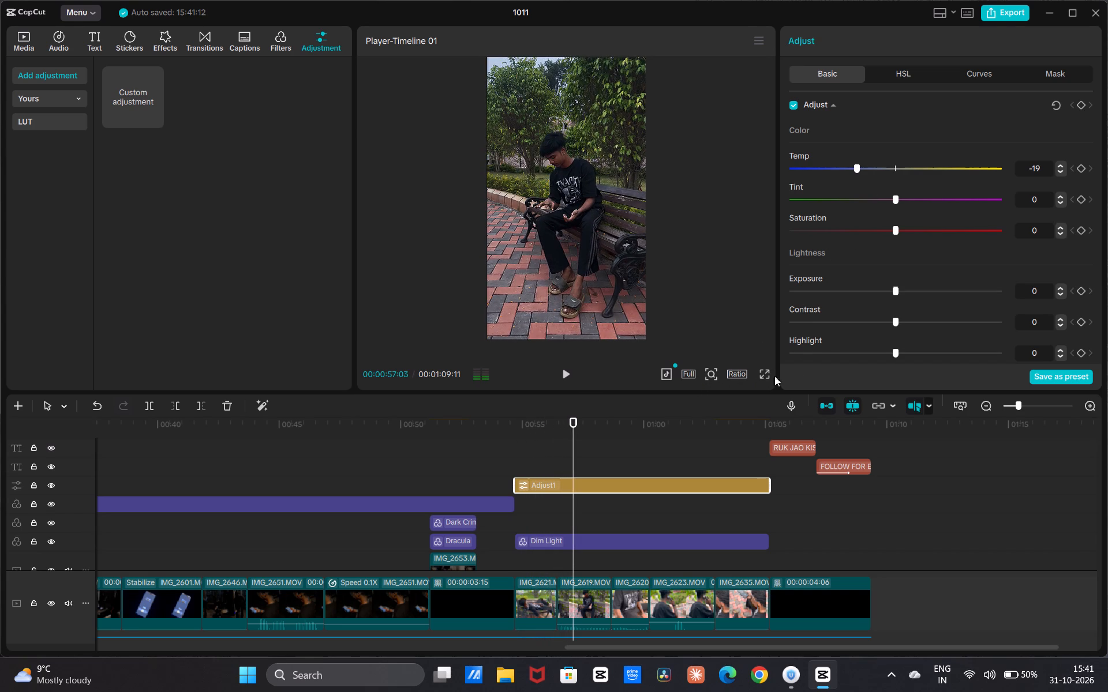
# Set the Exposure of the park clips' custom adjustment to -5.
pyautogui.scroll(-1, 878, 268)
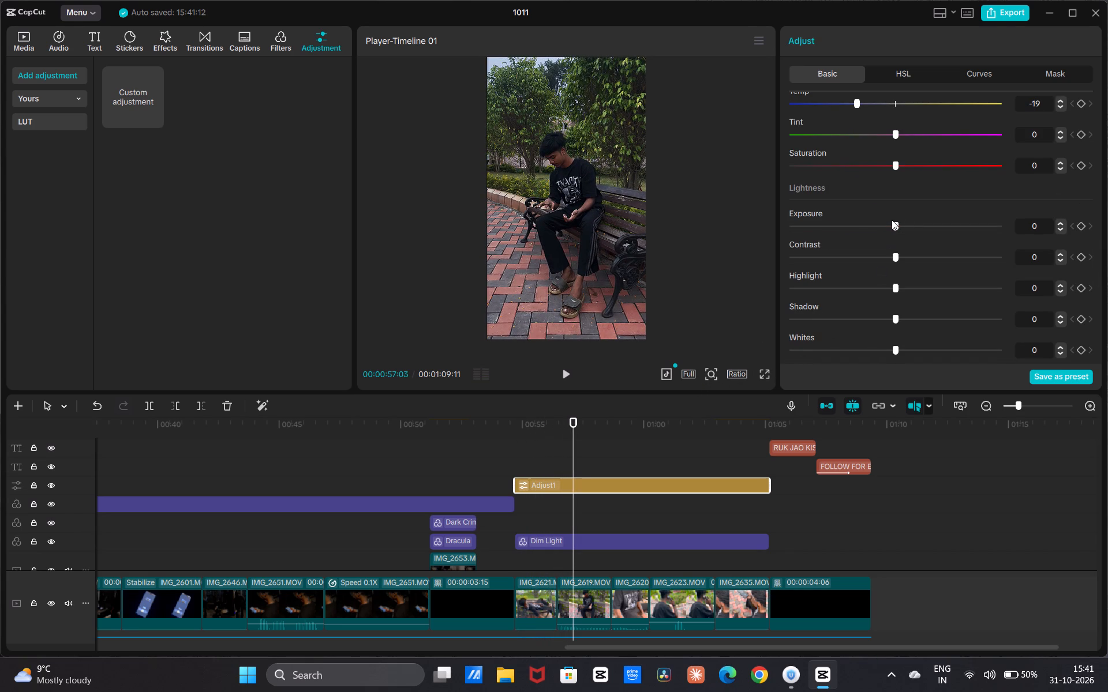
pyautogui.moveTo(892, 221); pyautogui.dragTo(896, 255)
pyautogui.moveTo(896, 255); pyautogui.dragTo(896, 256)
pyautogui.doubleClick(1061, 228)
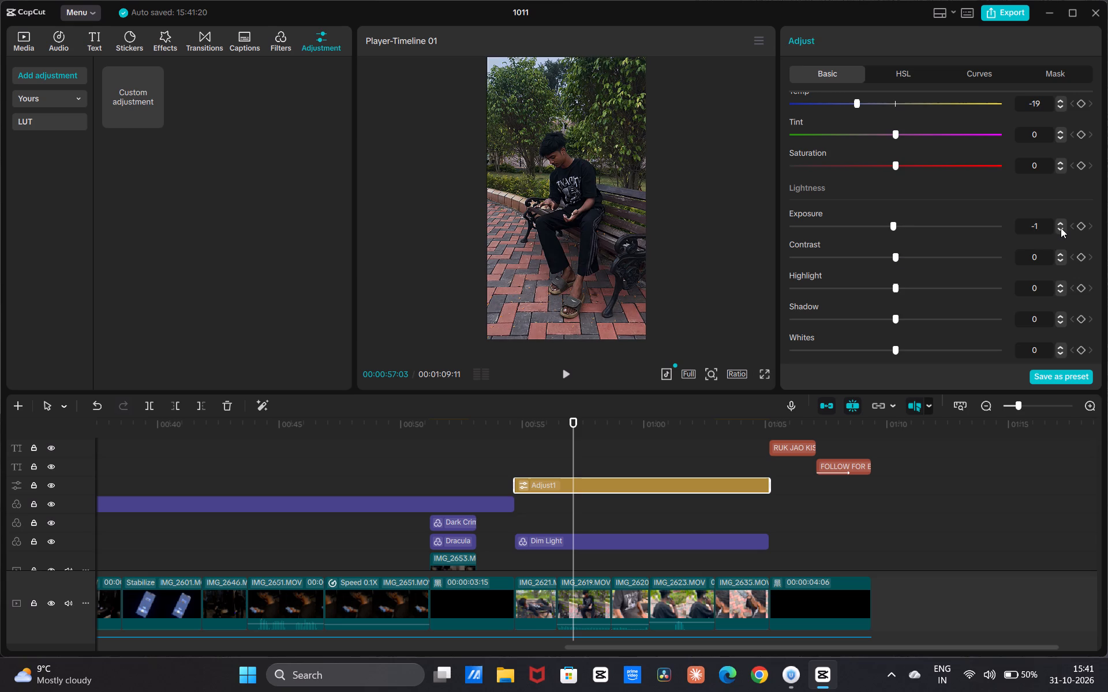
pyautogui.click(1062, 227)
pyautogui.click(1062, 227)
pyautogui.click(1062, 227)
# Set the Contrast of the park clips' custom adjustment to 10.
pyautogui.tripleClick(1063, 257)
pyautogui.doubleClick(1064, 257)
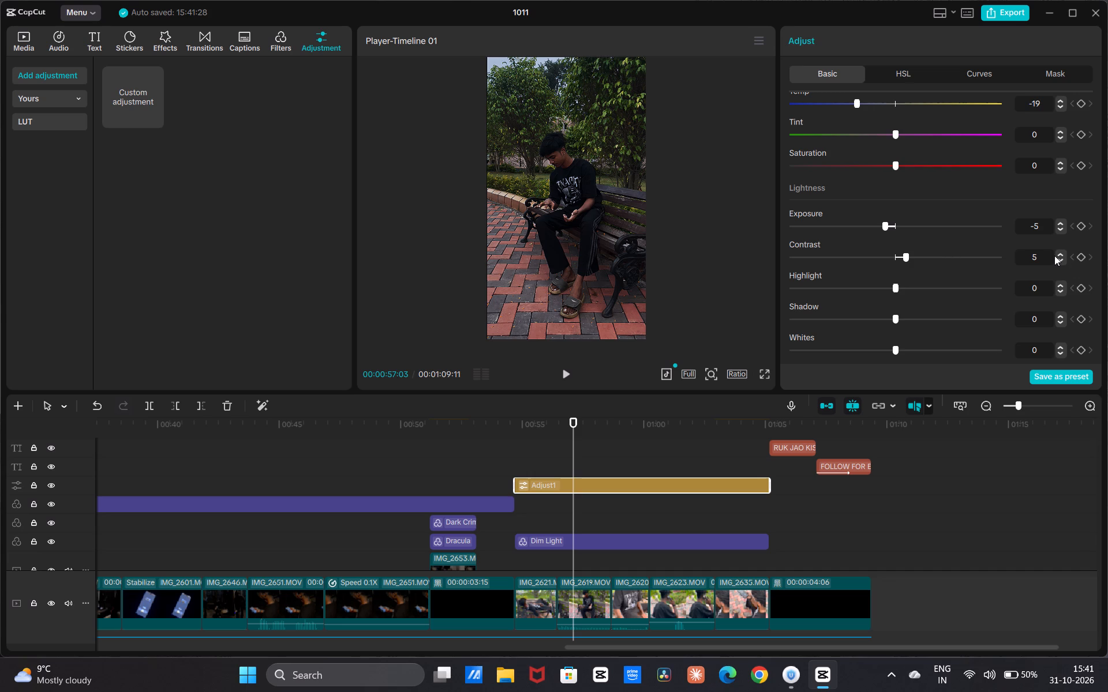
pyautogui.moveTo(909, 255); pyautogui.dragTo(926, 266)
pyautogui.moveTo(926, 266); pyautogui.dragTo(914, 288)
pyautogui.scroll(-1, 886, 288)
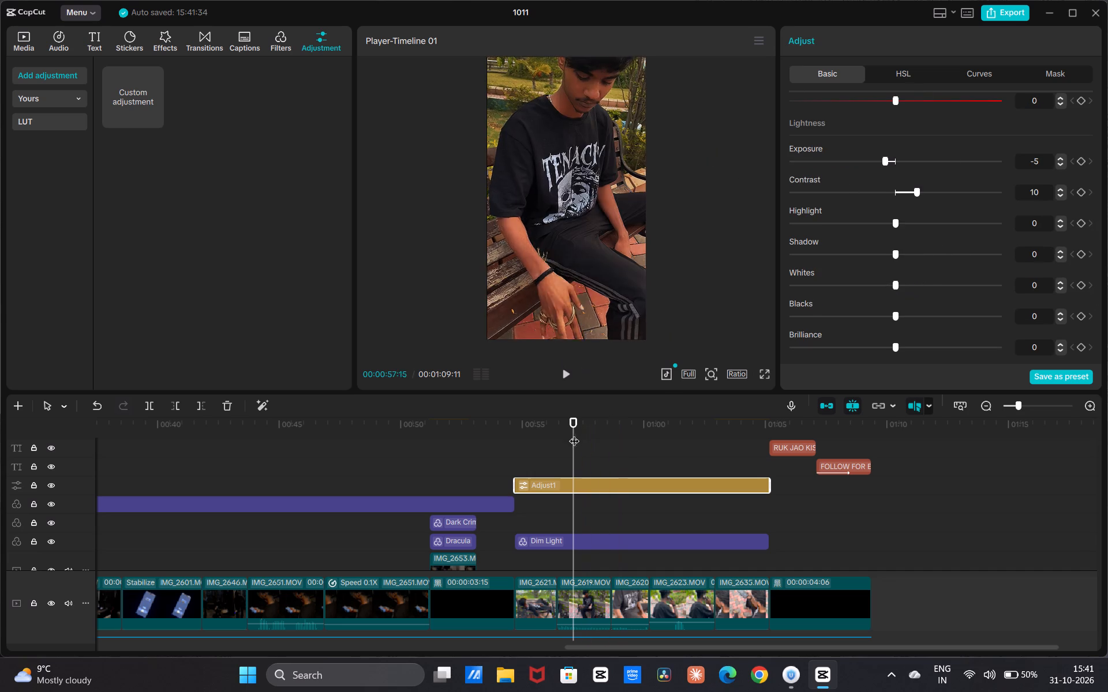
# Play back the park section from the start of the custom adjustment to its end to check the new look.
pyautogui.moveTo(570, 426); pyautogui.dragTo(513, 458)
pyautogui.press('space')
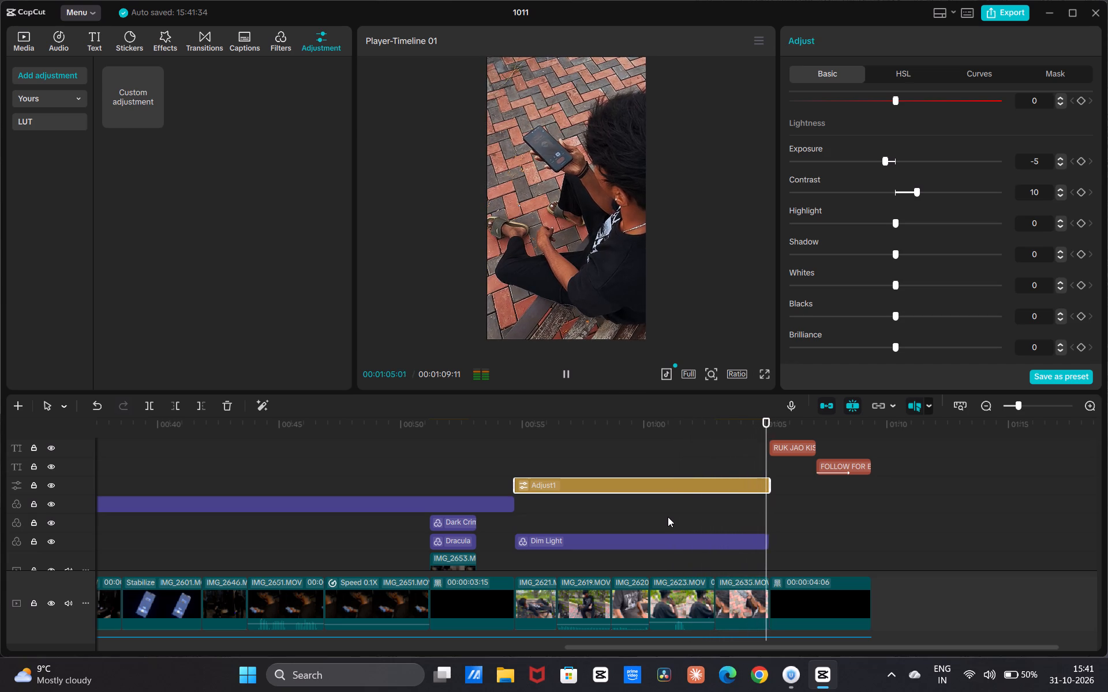
pyautogui.press('space')
pyautogui.moveTo(779, 467); pyautogui.dragTo(742, 490)
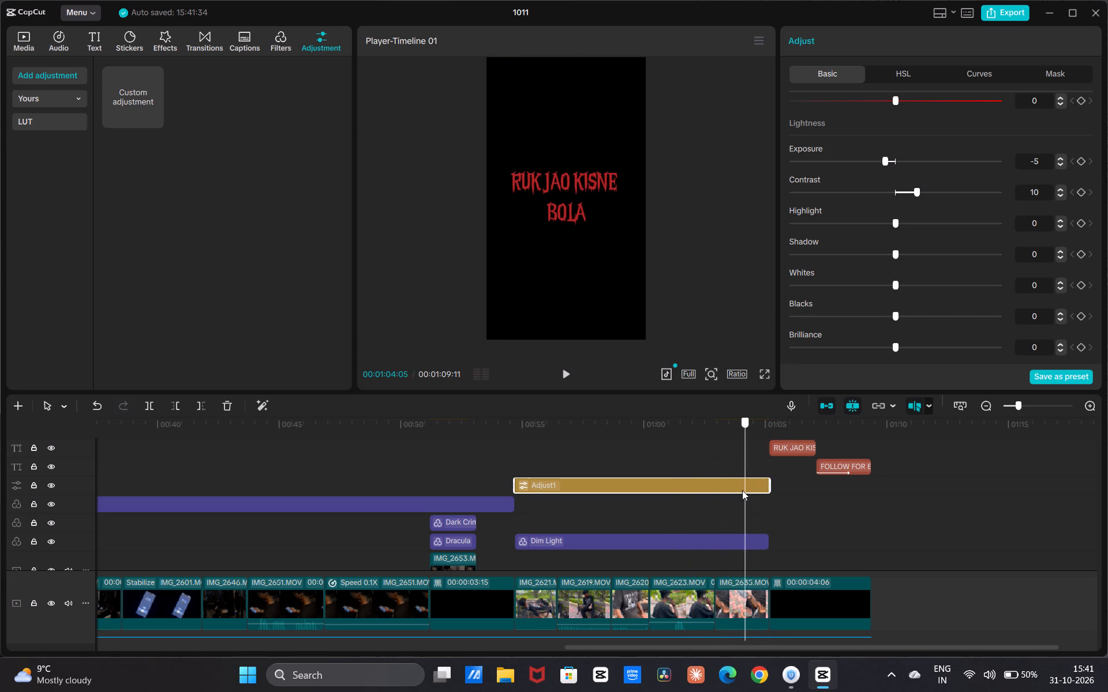
pyautogui.moveTo(742, 490); pyautogui.dragTo(739, 492)
pyautogui.click(740, 452)
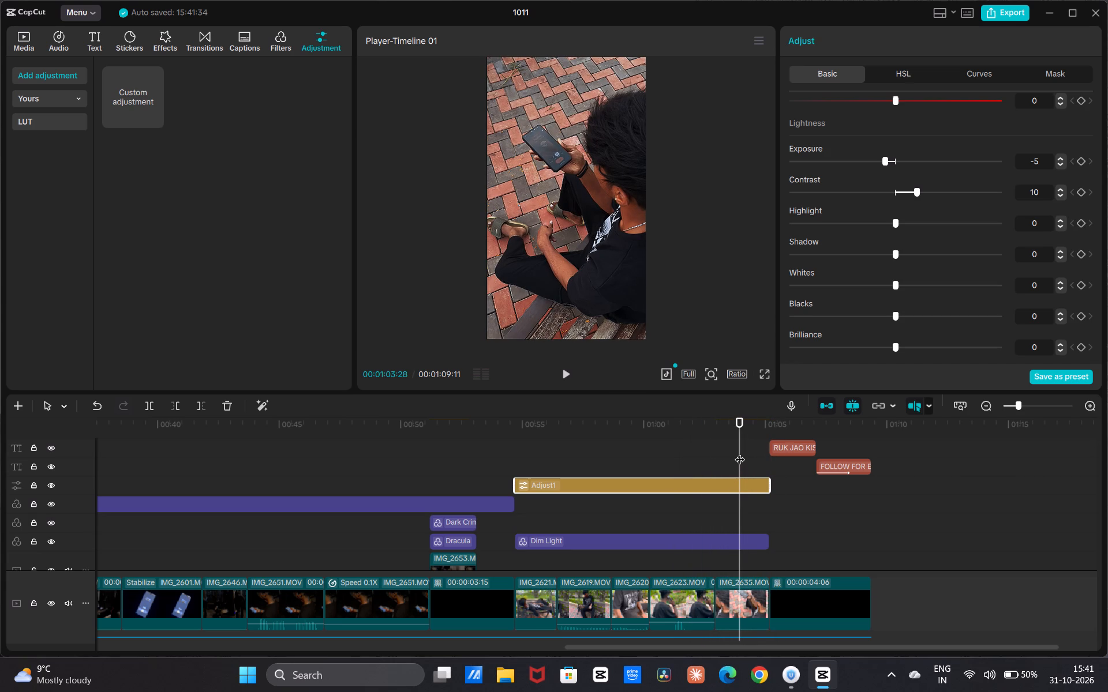
# Scrub back to the video's opening and review it from the IMG_2792 clip through the gym clips to 00:00:39:00.
pyautogui.click(712, 442)
pyautogui.moveTo(714, 434); pyautogui.dragTo(146, 531)
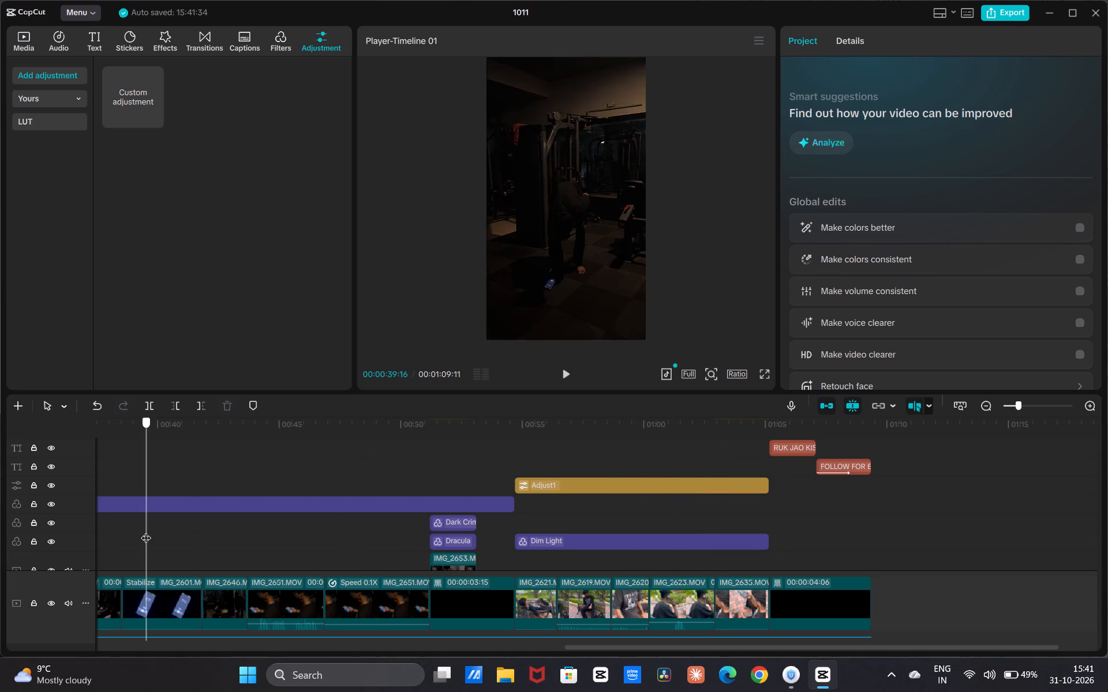
pyautogui.moveTo(146, 531); pyautogui.dragTo(460, 590)
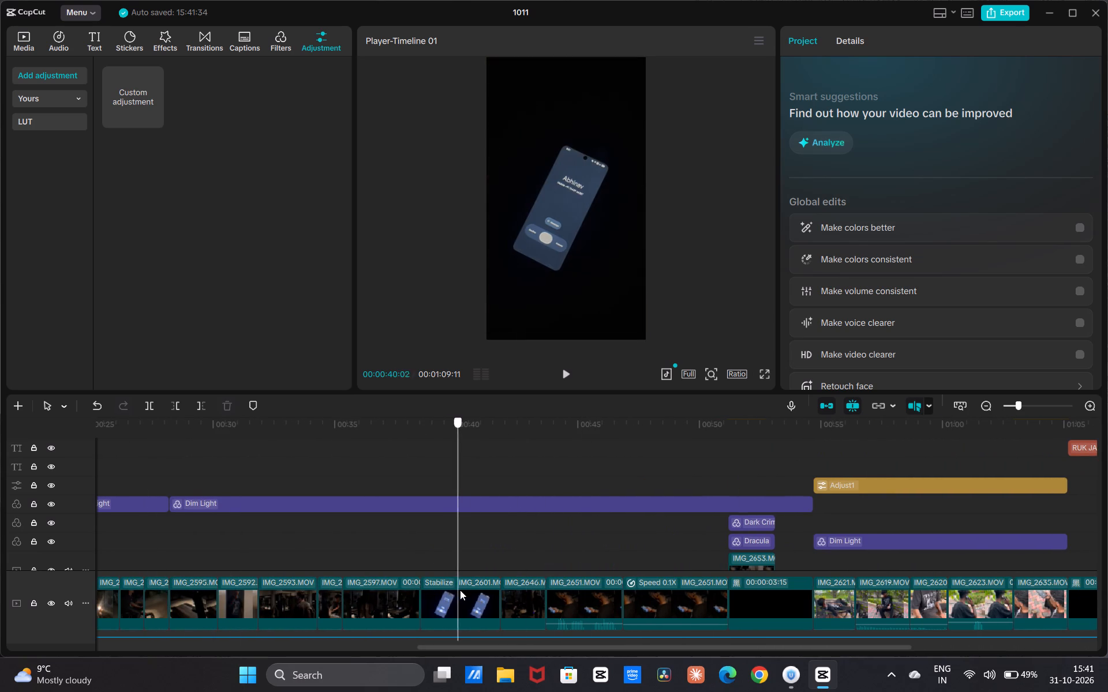
pyautogui.moveTo(460, 590); pyautogui.dragTo(605, 550)
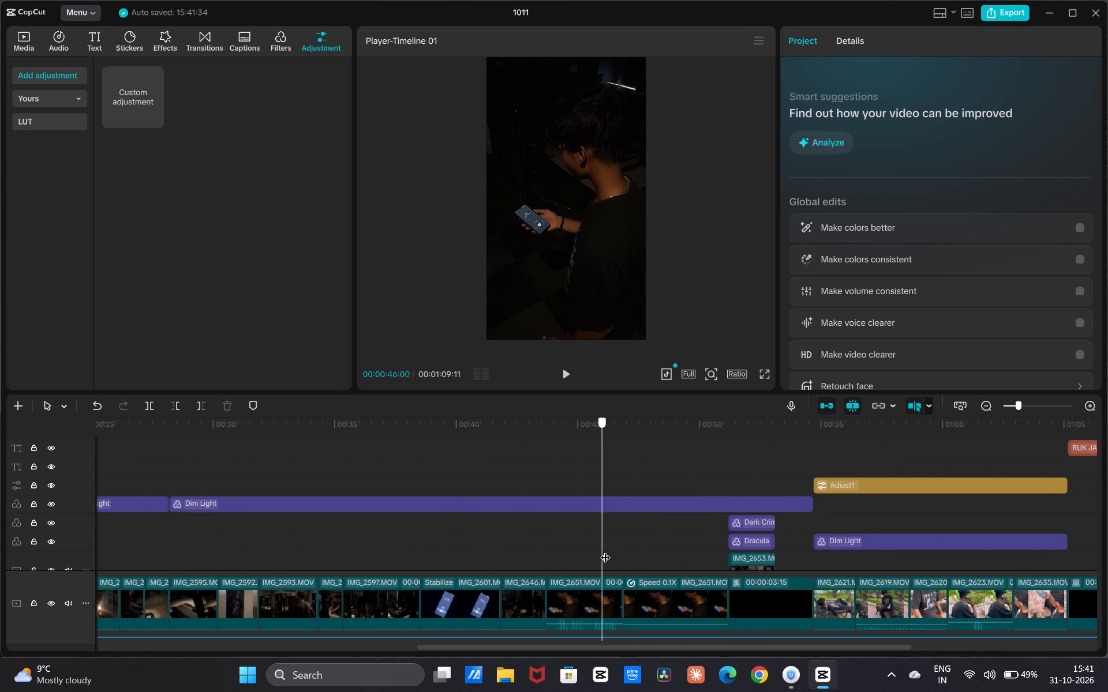
pyautogui.moveTo(605, 550); pyautogui.dragTo(71, 691)
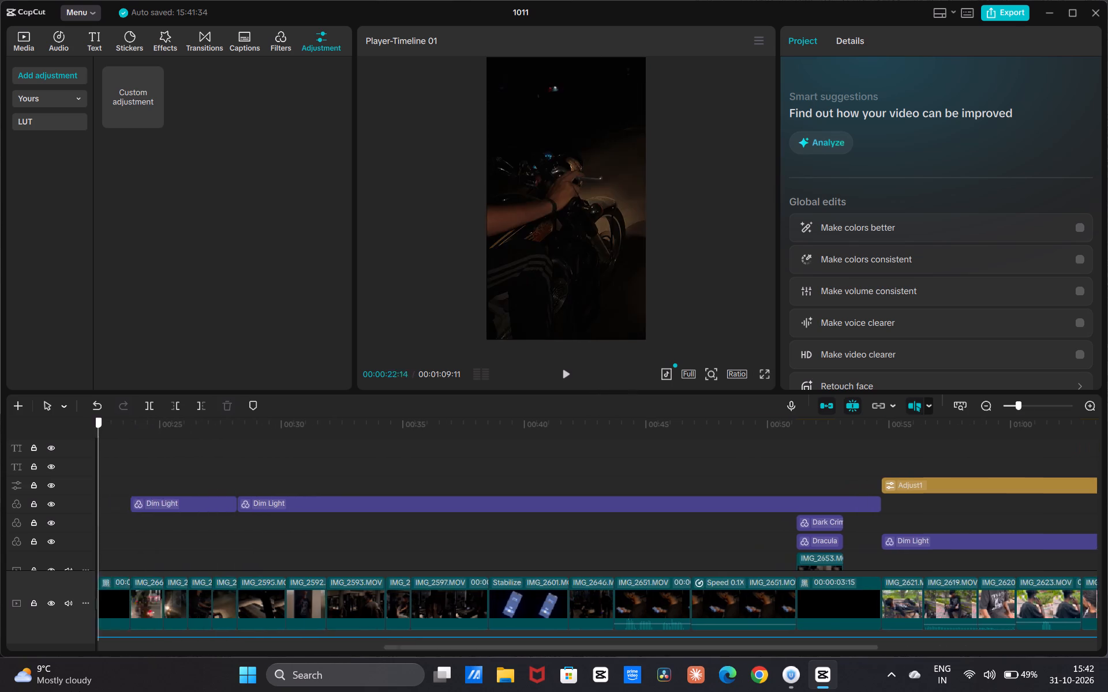
pyautogui.moveTo(71, 691); pyautogui.dragTo(323, 660)
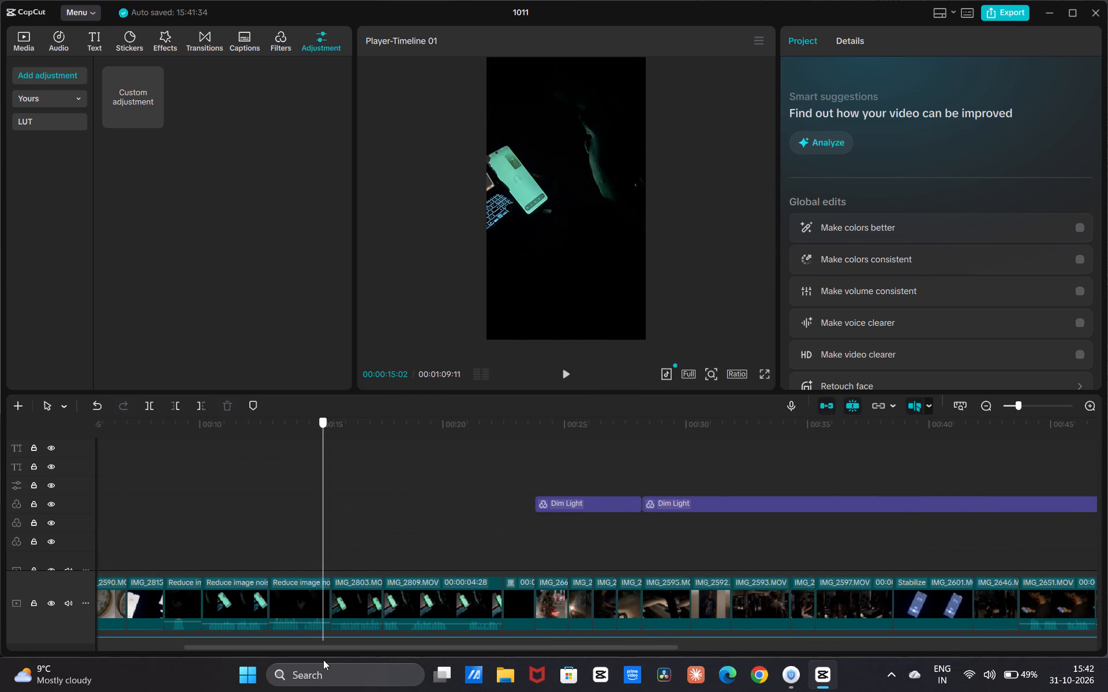
pyautogui.moveTo(323, 660); pyautogui.dragTo(158, 582)
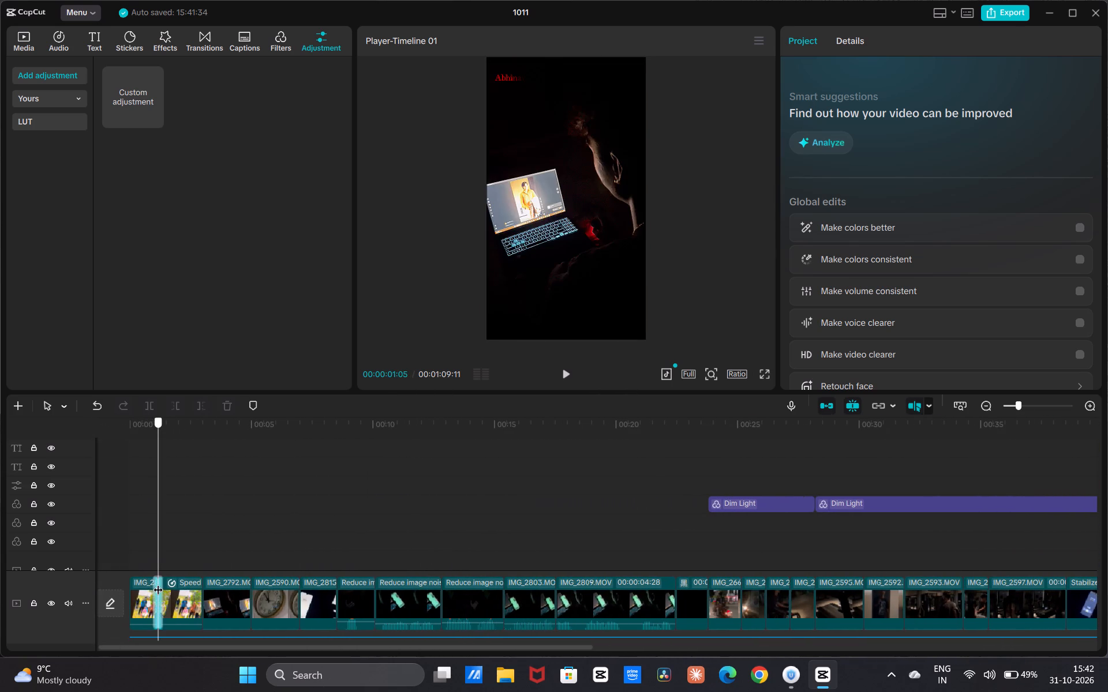
pyautogui.moveTo(158, 582); pyautogui.dragTo(226, 560)
pyautogui.press('space')
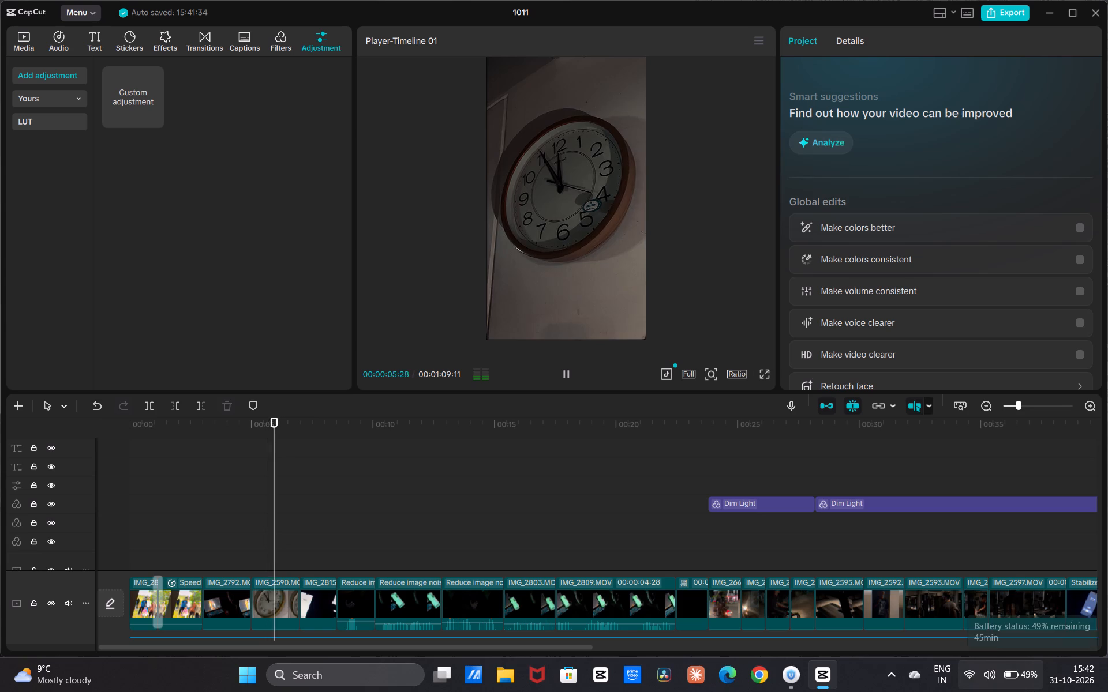
pyautogui.press('space')
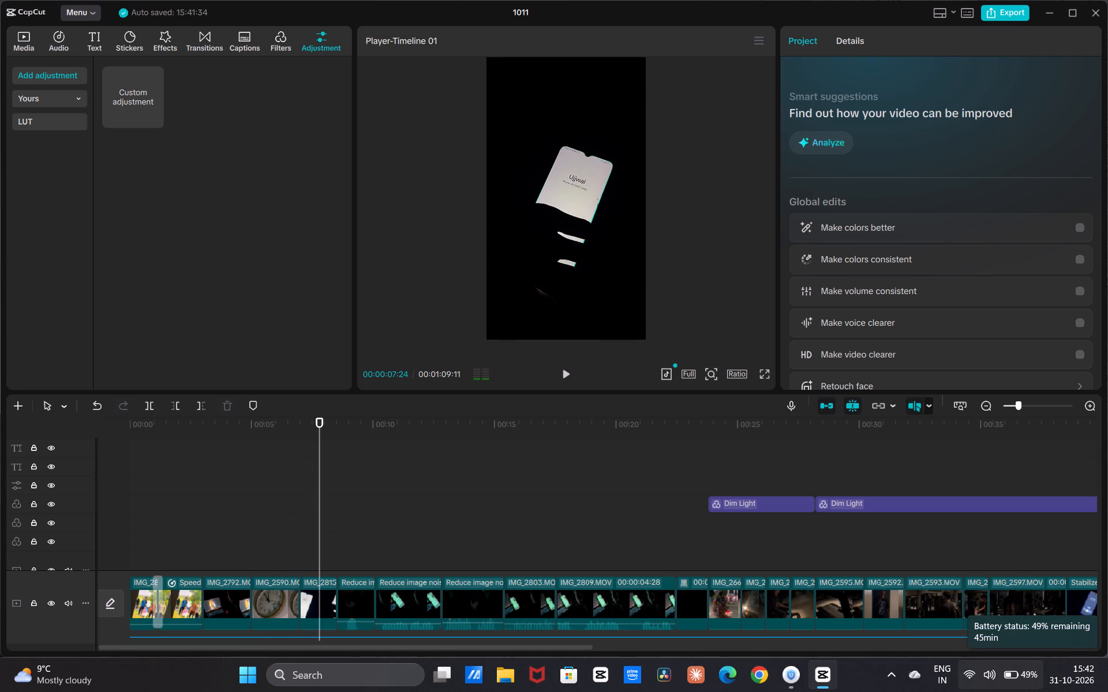
pyautogui.click(765, 372)
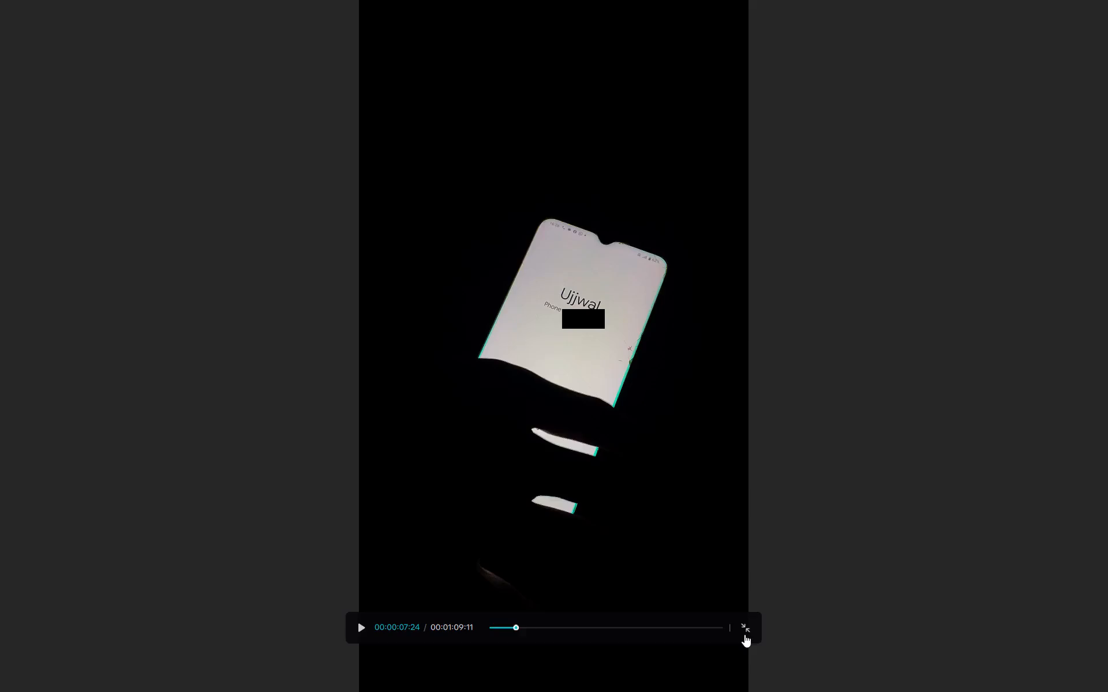
pyautogui.click(744, 634)
pyautogui.press('space')
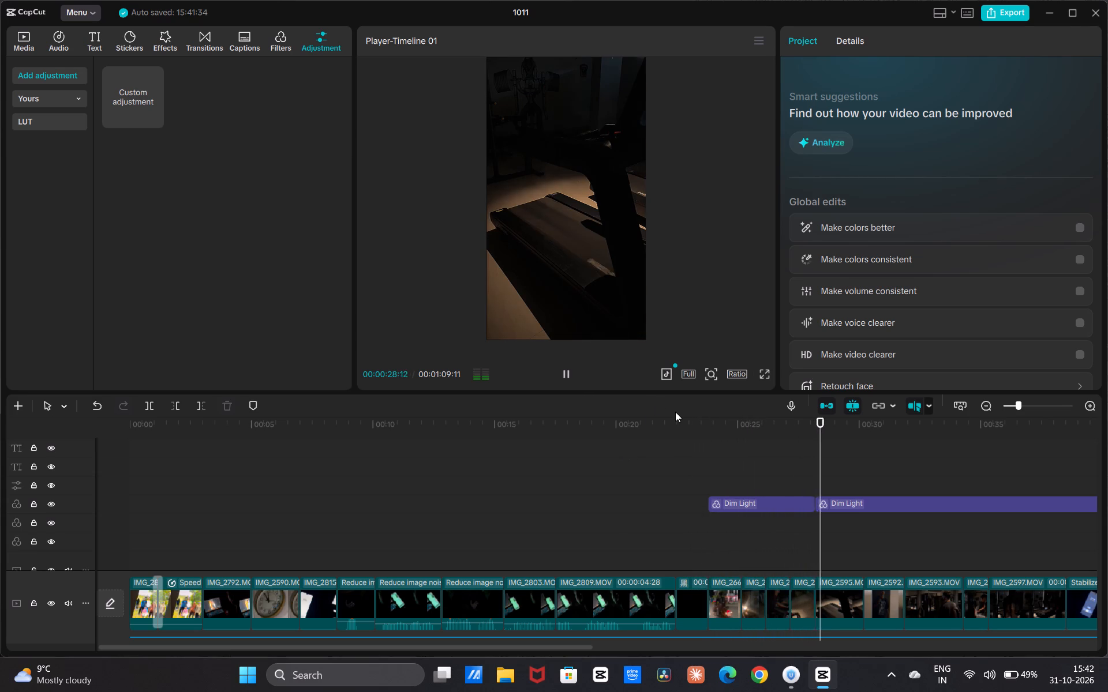
pyautogui.moveTo(564, 650); pyautogui.dragTo(766, 665)
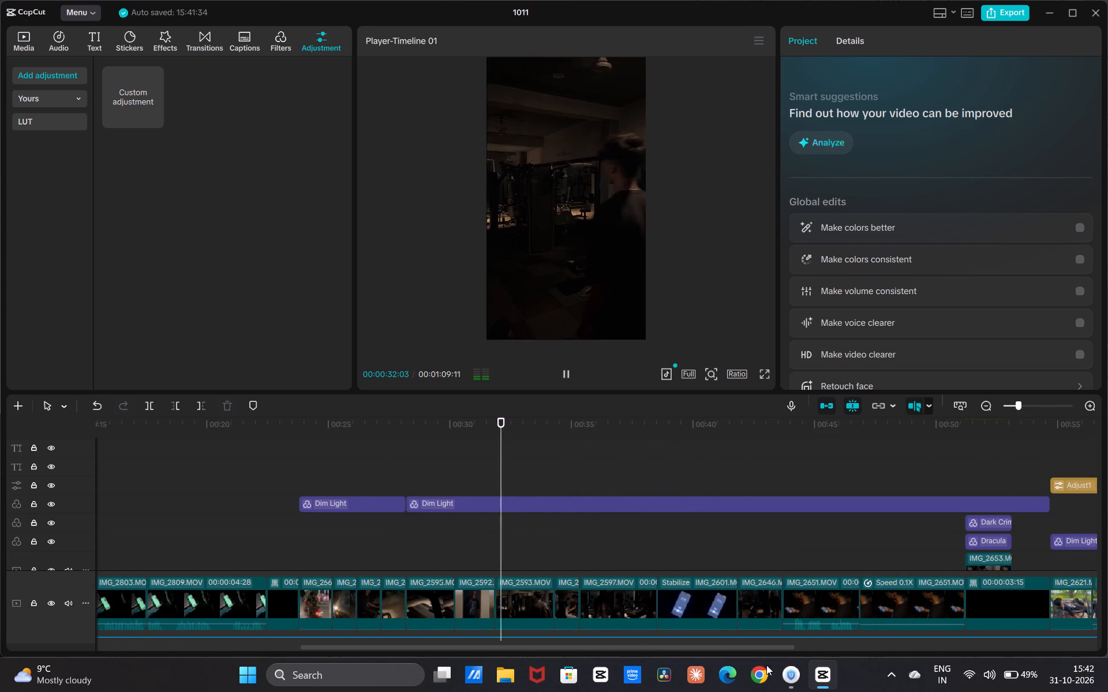
pyautogui.moveTo(766, 665); pyautogui.dragTo(957, 691)
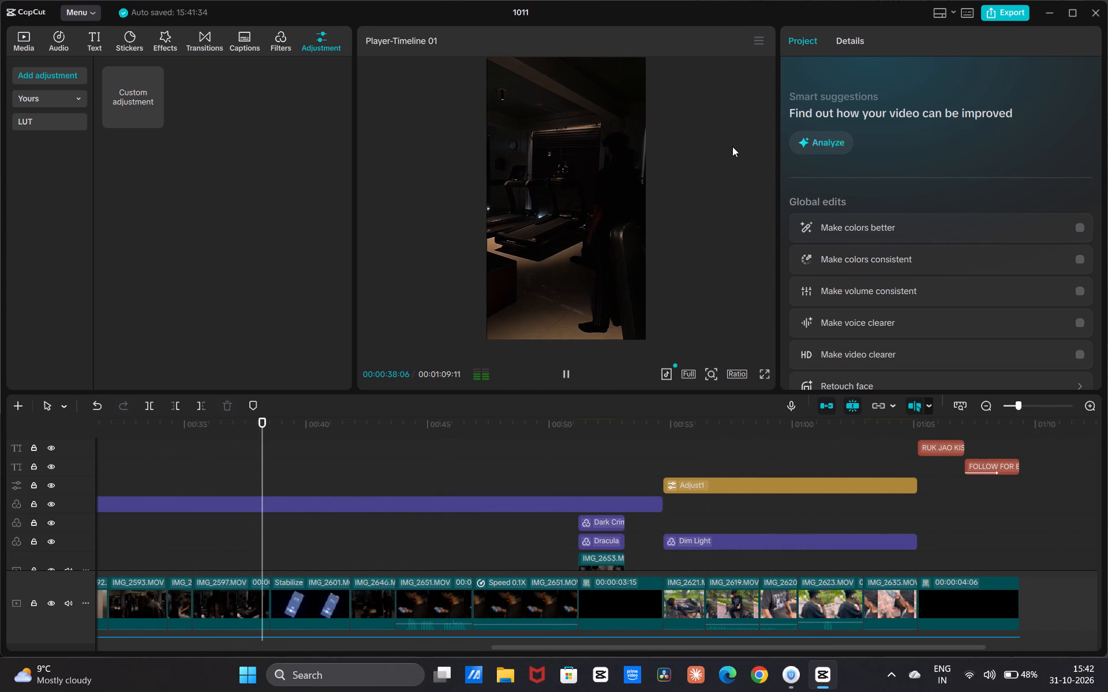
pyautogui.press('space')
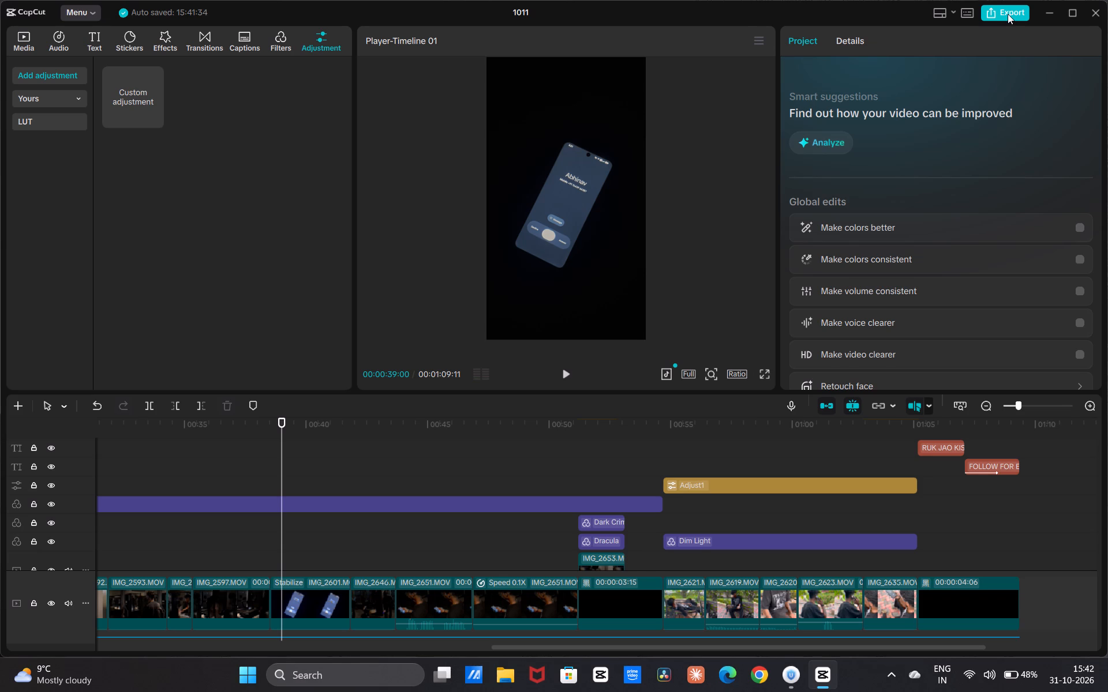
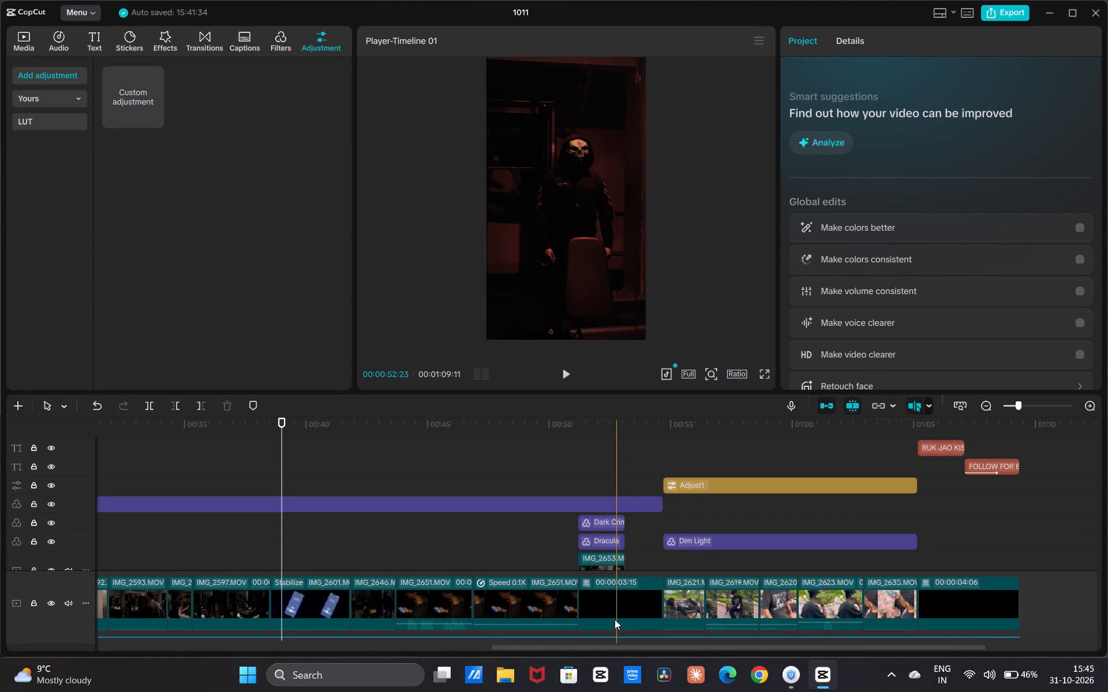
# Open the export settings and name the exported file "DREAD S1 ep - 1 1080p file".
pyautogui.click(1013, 16)
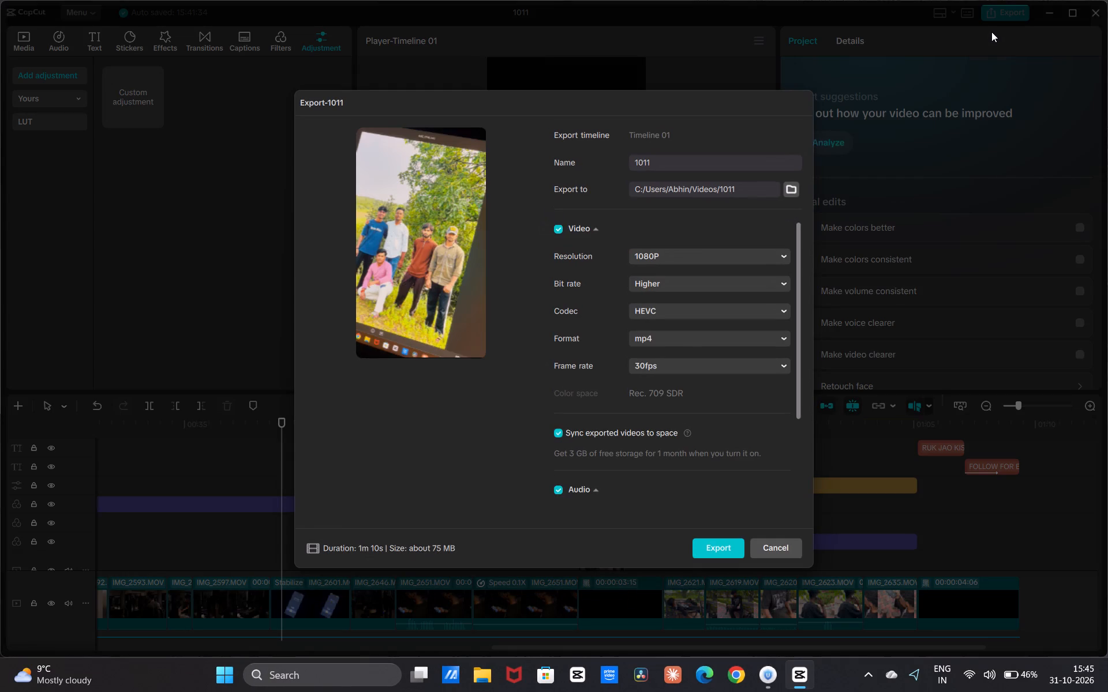
pyautogui.click(727, 161)
pyautogui.press('BackSpace')
pyautogui.press('BackSpace')
pyautogui.press('BackSpace')
pyautogui.press('BackSpace')
pyautogui.press('BackSpace')
pyautogui.press('BackSpace')
pyautogui.press('BackSpace')
pyautogui.press('BackSpace')
pyautogui.press('BackSpace')
pyautogui.press('BackSpace')
pyautogui.press('BackSpace')
pyautogui.press('BackSpace')
pyautogui.press('BackSpace')
pyautogui.press('BackSpace')
pyautogui.press('BackSpace')
pyautogui.press('BackSpace')
pyautogui.press('BackSpace')
pyautogui.press('BackSpace')
pyautogui.press('BackSpace')
pyautogui.press('BackSpace')
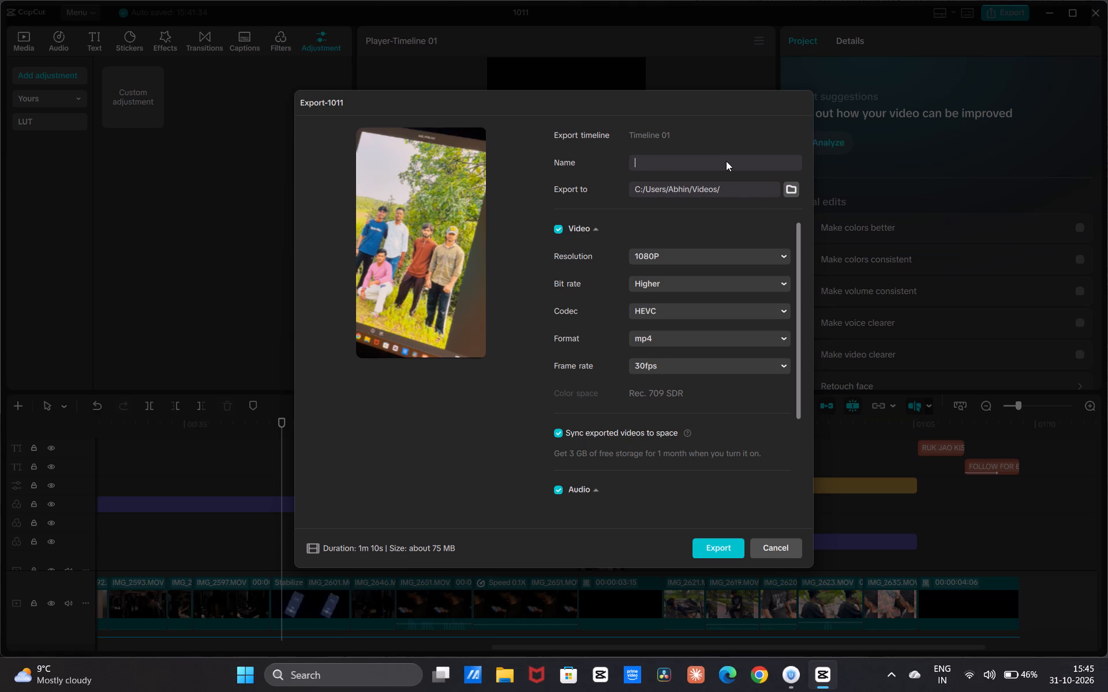
pyautogui.press('d')
pyautogui.press('BackSpace')
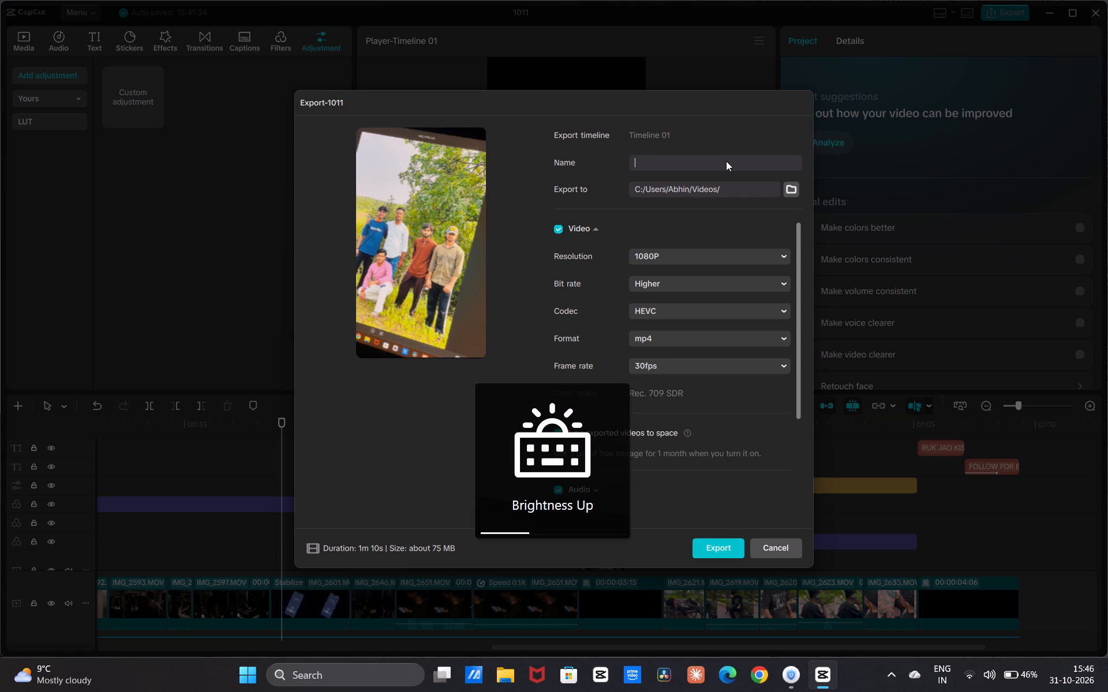
pyautogui.write('DREAD')
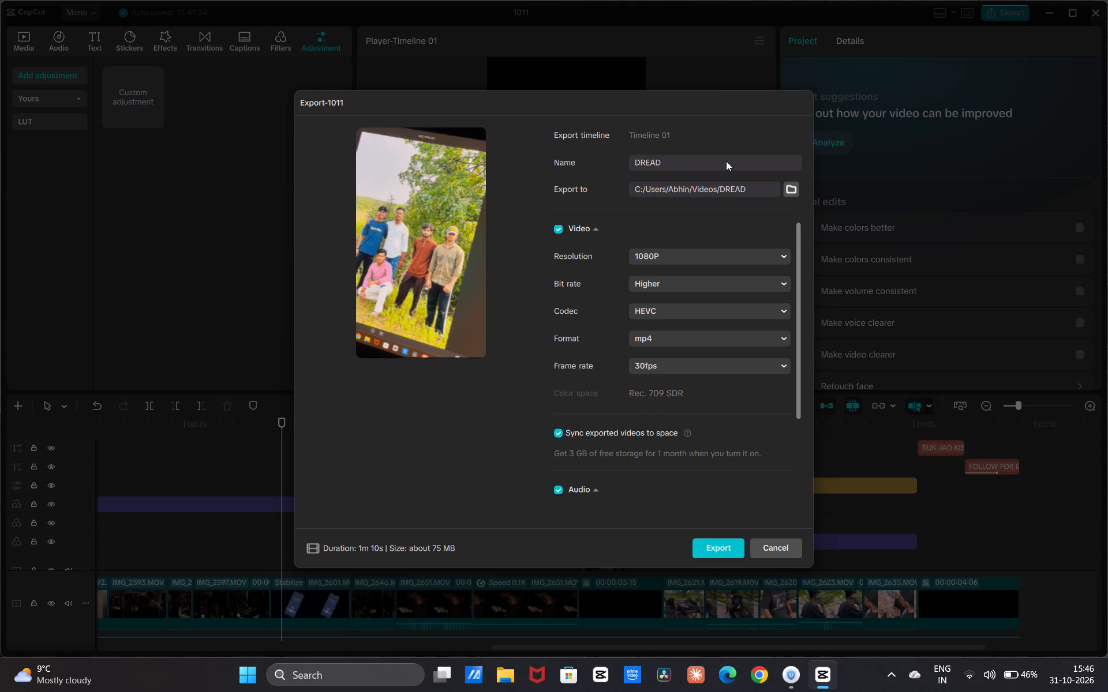
pyautogui.hotkey('shift', 's')
pyautogui.write('1')
pyautogui.press('space')
pyautogui.write('ep - 1')
pyautogui.press('space')
pyautogui.press('1')
pyautogui.press('BackSpace')
pyautogui.write('1080pn')
pyautogui.press('BackSpace')
pyautogui.press('space')
pyautogui.write('file')
pyautogui.press('space')
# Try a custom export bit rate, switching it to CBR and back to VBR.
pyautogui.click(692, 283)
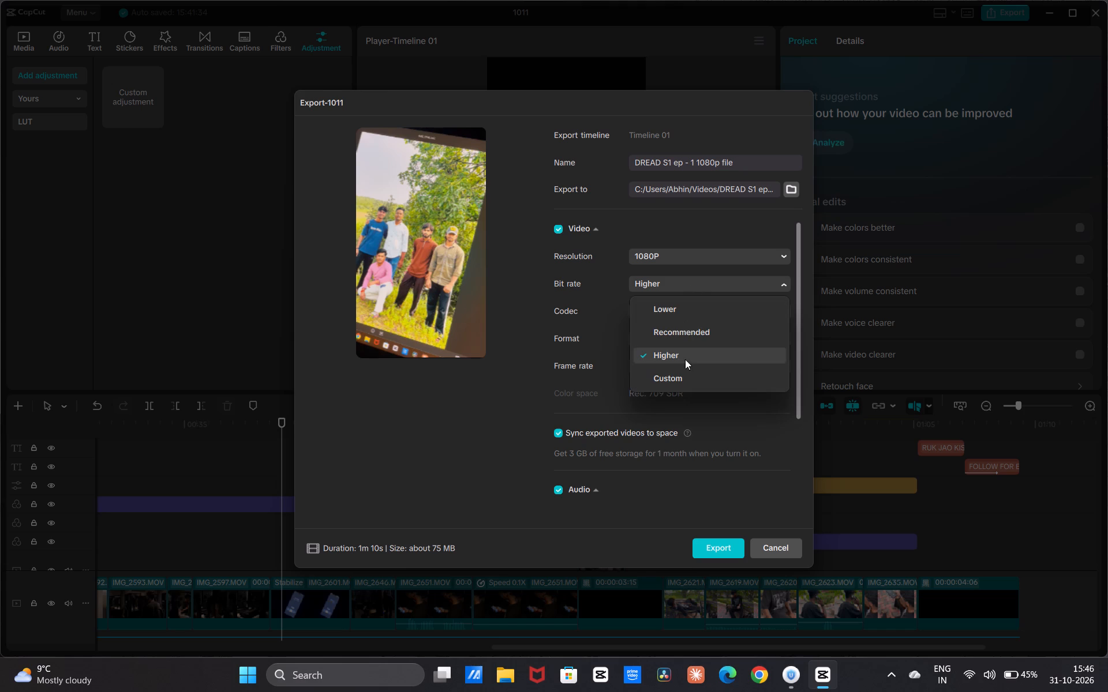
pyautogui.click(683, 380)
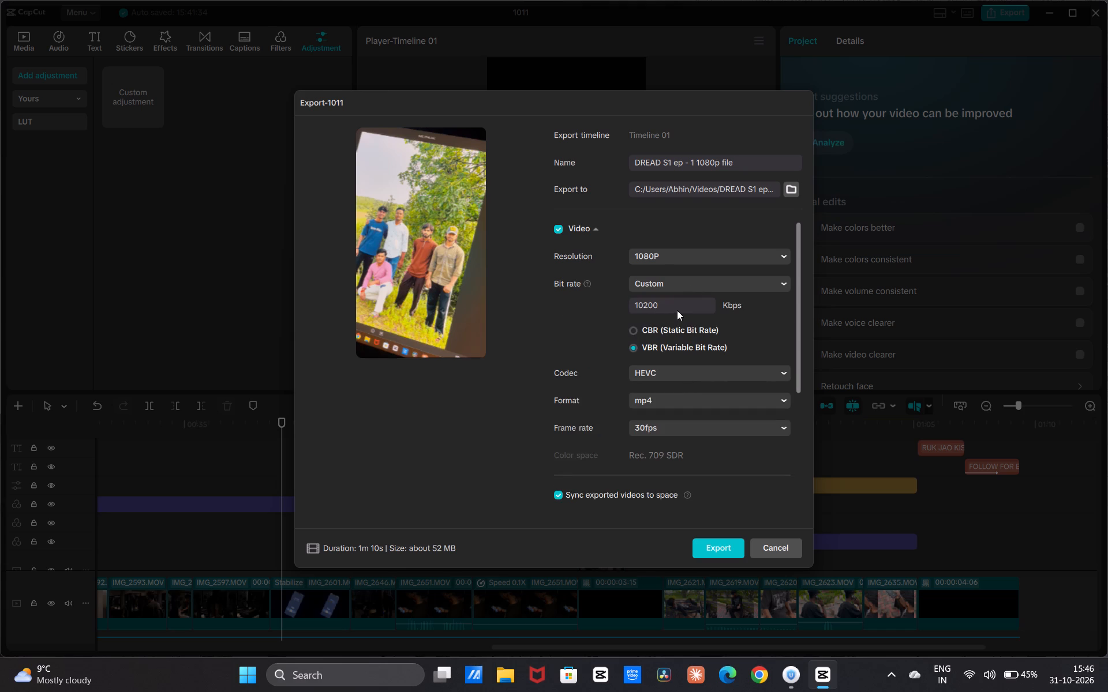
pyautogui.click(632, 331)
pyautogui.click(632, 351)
# Set the export bit rate to Recommended.
pyautogui.click(721, 283)
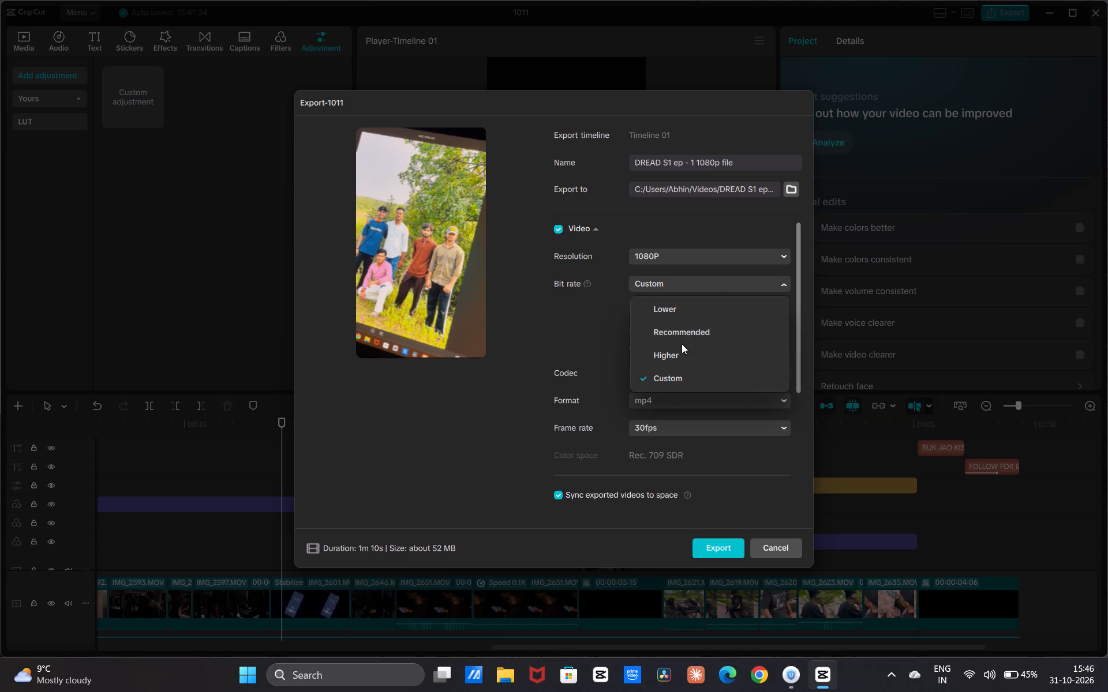
pyautogui.click(684, 328)
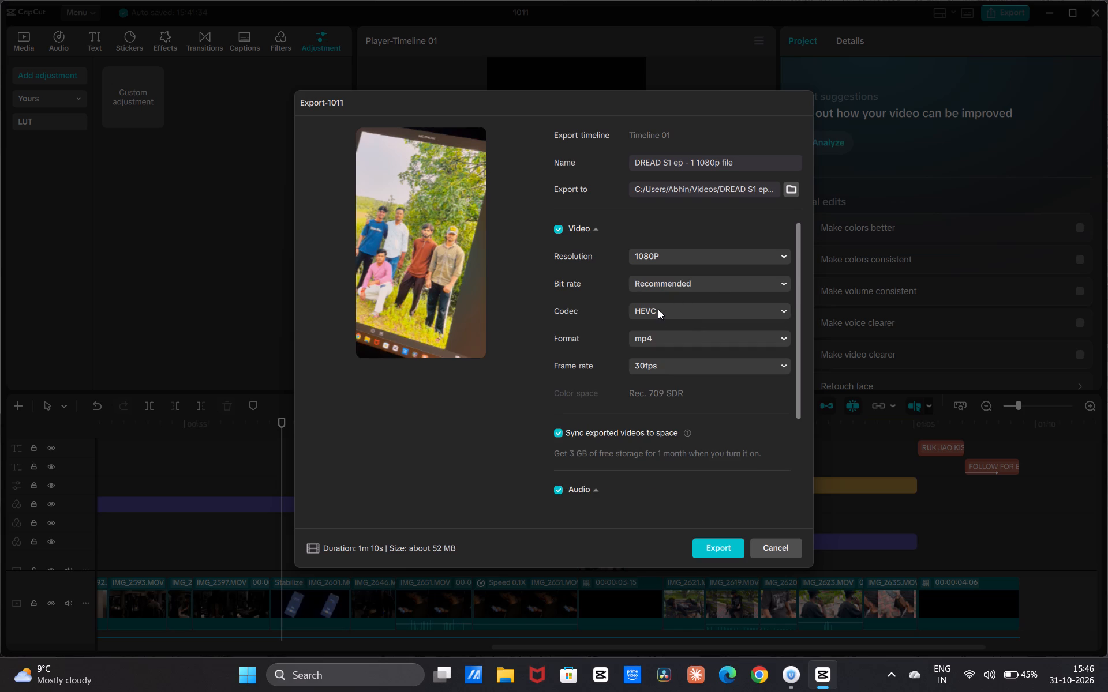
# Set the export codec to H.264.
pyautogui.click(659, 308)
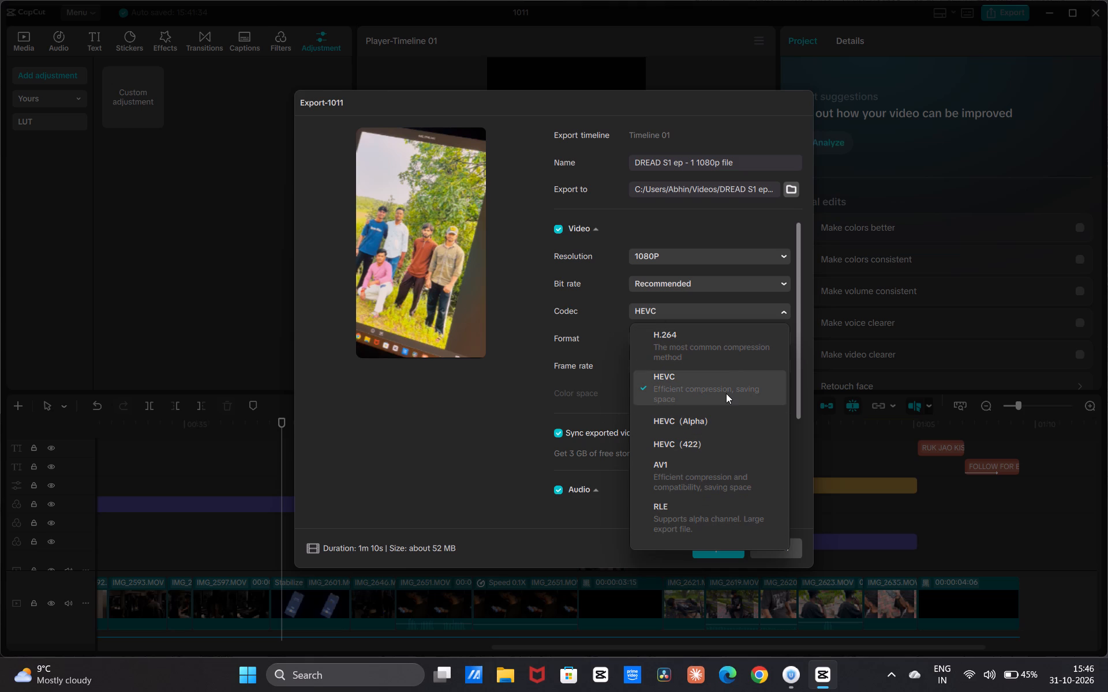
pyautogui.click(699, 345)
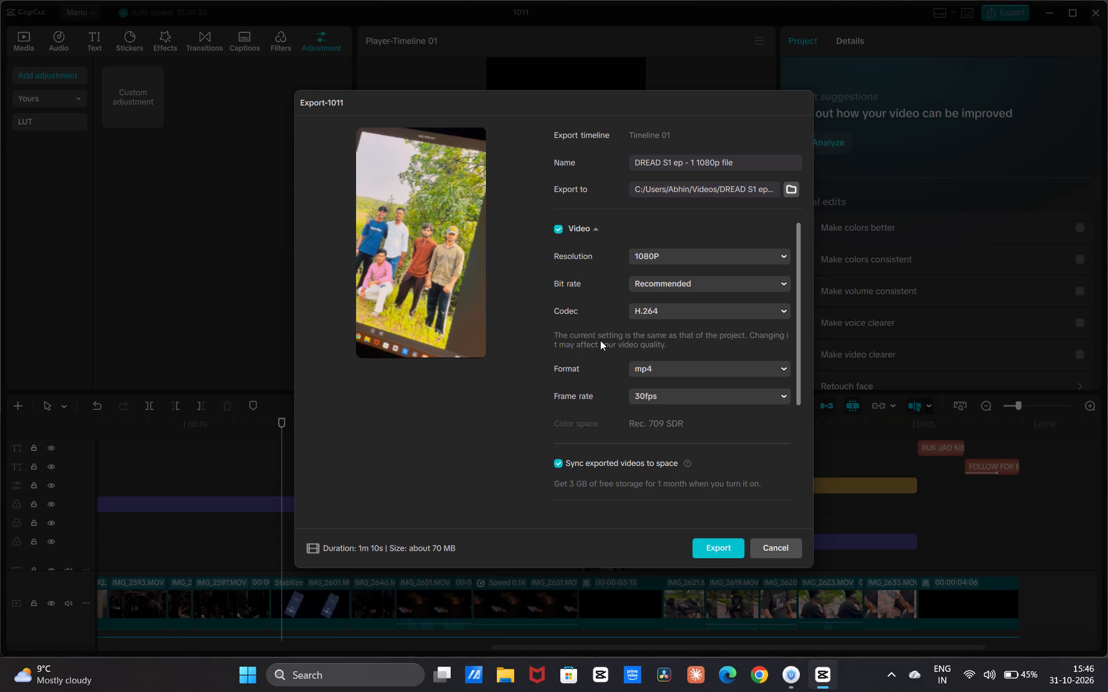
pyautogui.click(700, 313)
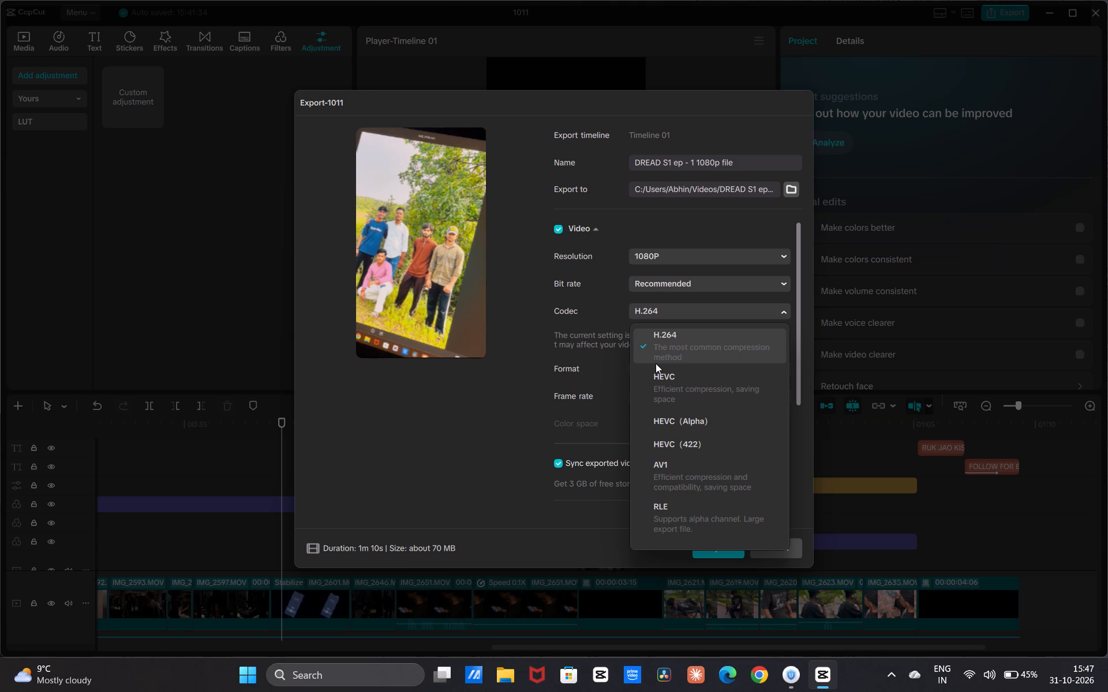
pyautogui.click(694, 314)
# Check the remaining export settings, including frame rate, format, bit rate and audio, keeping the frame rate at 30fps.
pyautogui.scroll(-3, 675, 351)
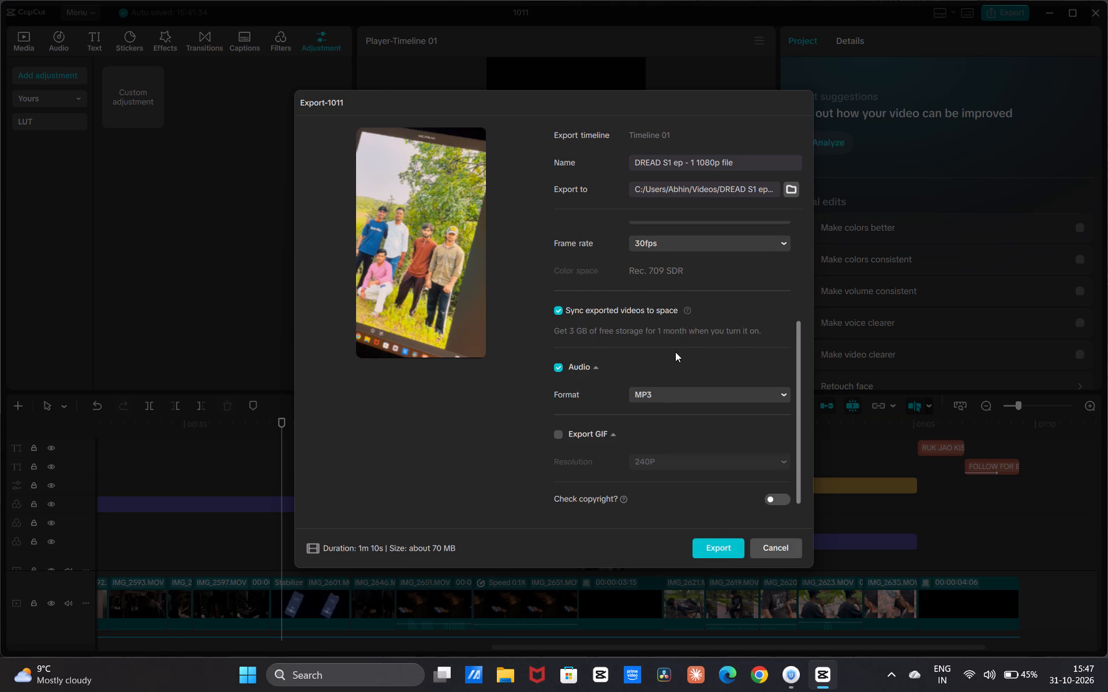
pyautogui.scroll(-2, 675, 352)
pyautogui.scroll(3, 630, 445)
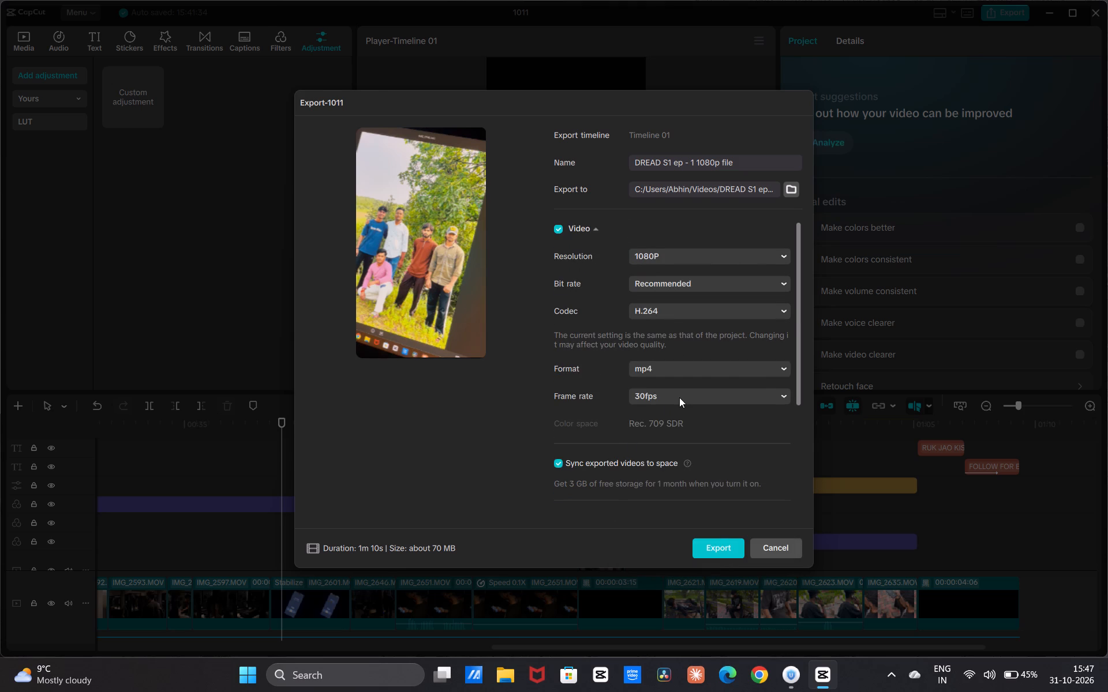
pyautogui.click(679, 397)
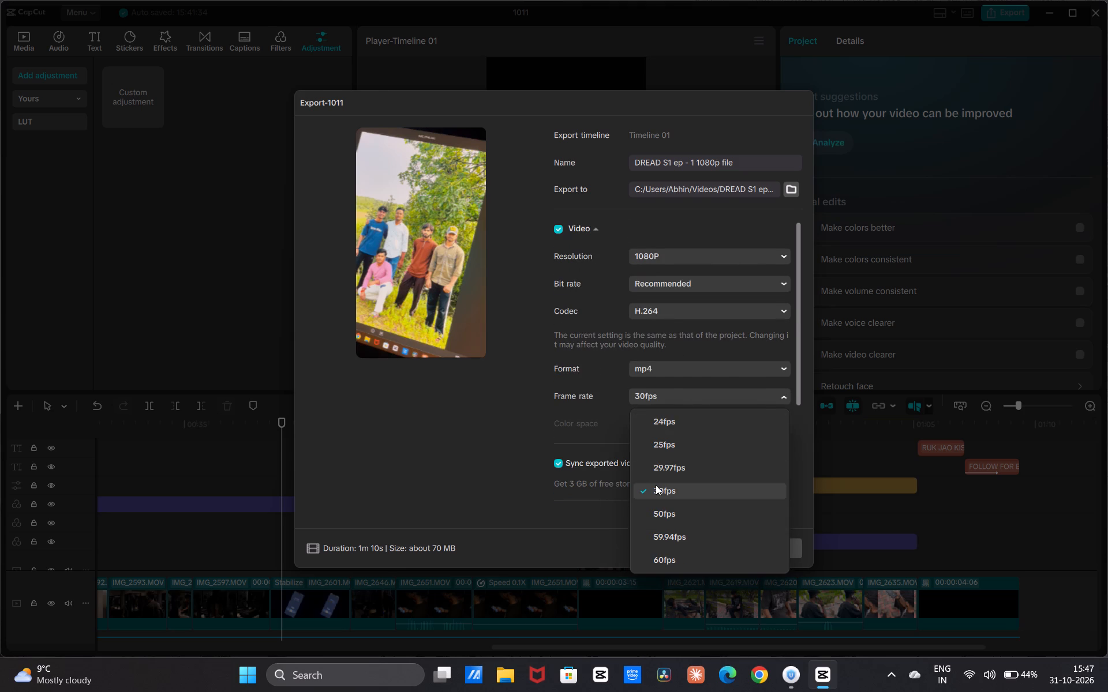
pyautogui.click(656, 485)
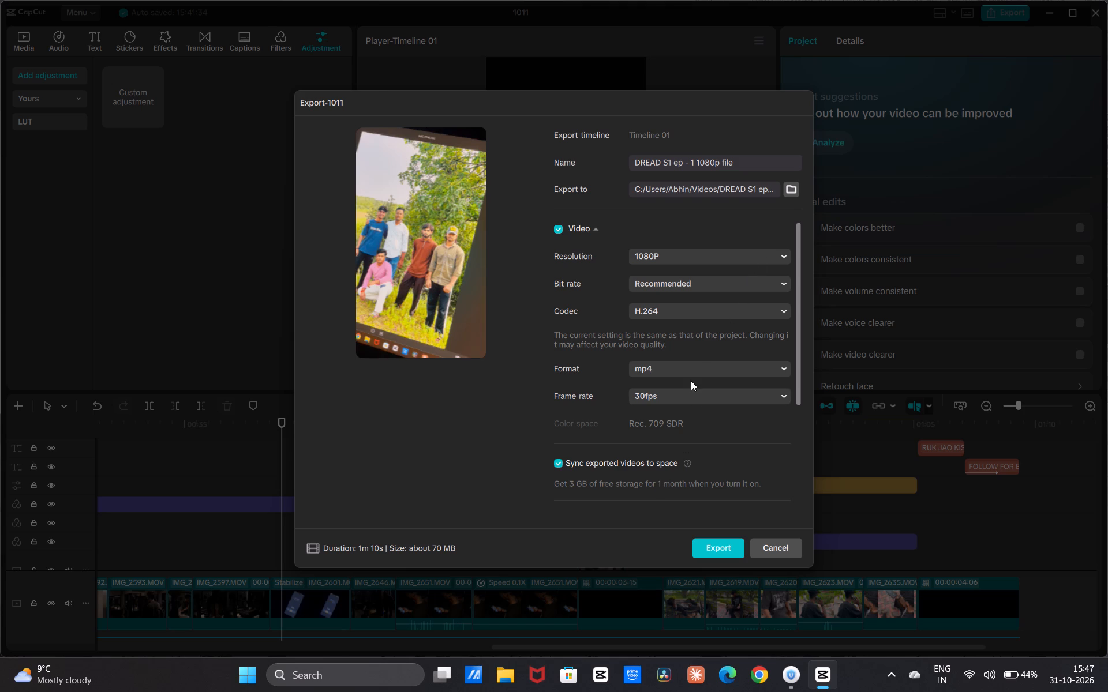
pyautogui.click(701, 366)
pyautogui.click(701, 366)
pyautogui.click(747, 285)
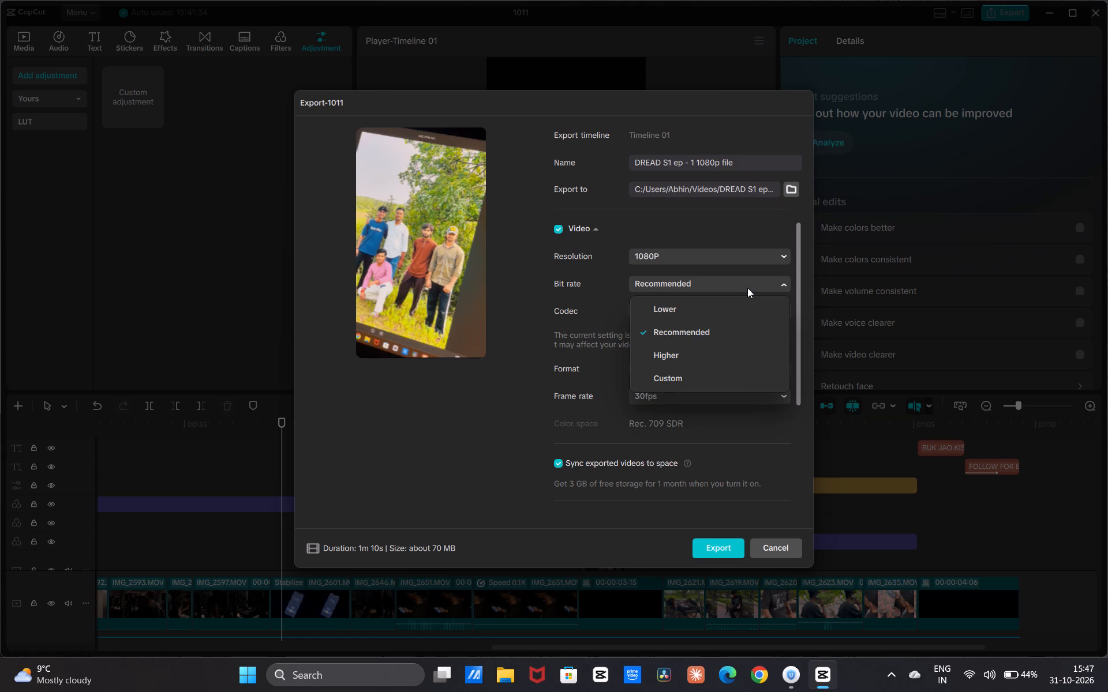
pyautogui.click(747, 288)
pyautogui.click(753, 284)
pyautogui.click(753, 284)
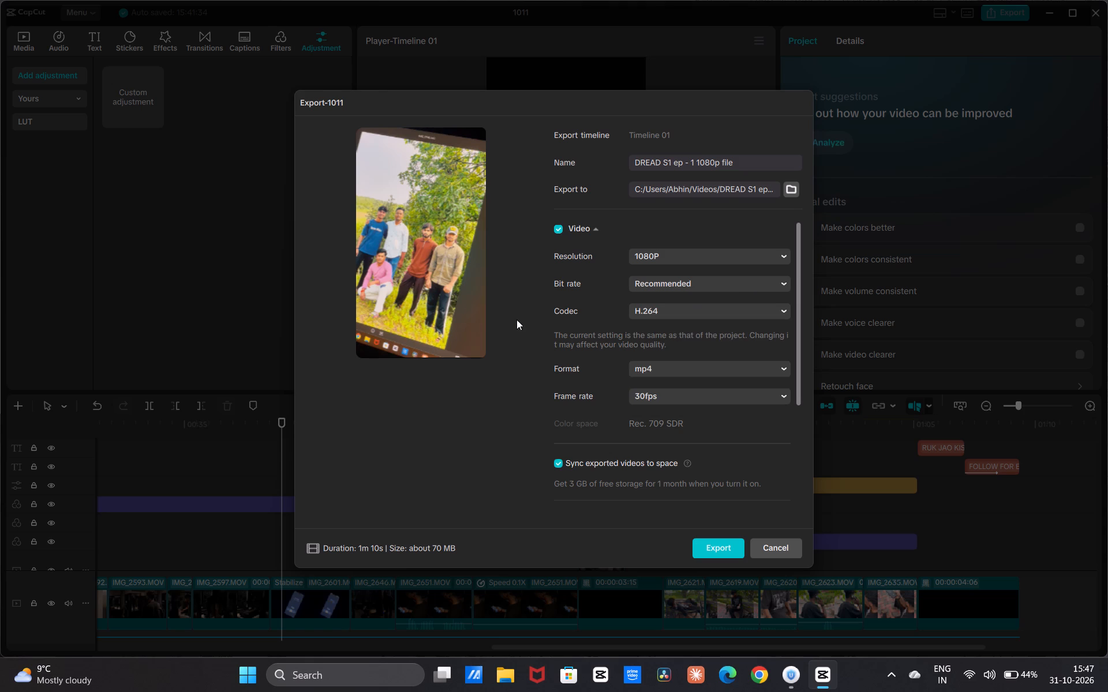
pyautogui.scroll(-9, 729, 364)
pyautogui.scroll(8, 696, 349)
# Export the video with these settings, pause the result preview, and dismiss the sharing and feedback dialogs without sharing or rating.
pyautogui.click(701, 544)
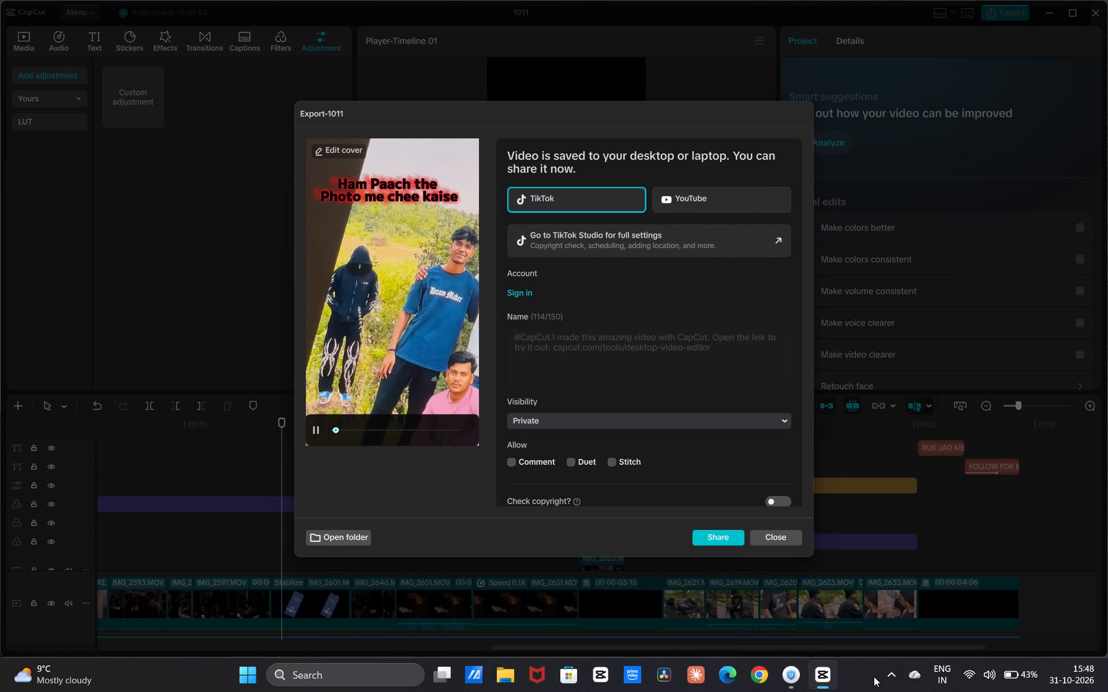
pyautogui.click(321, 430)
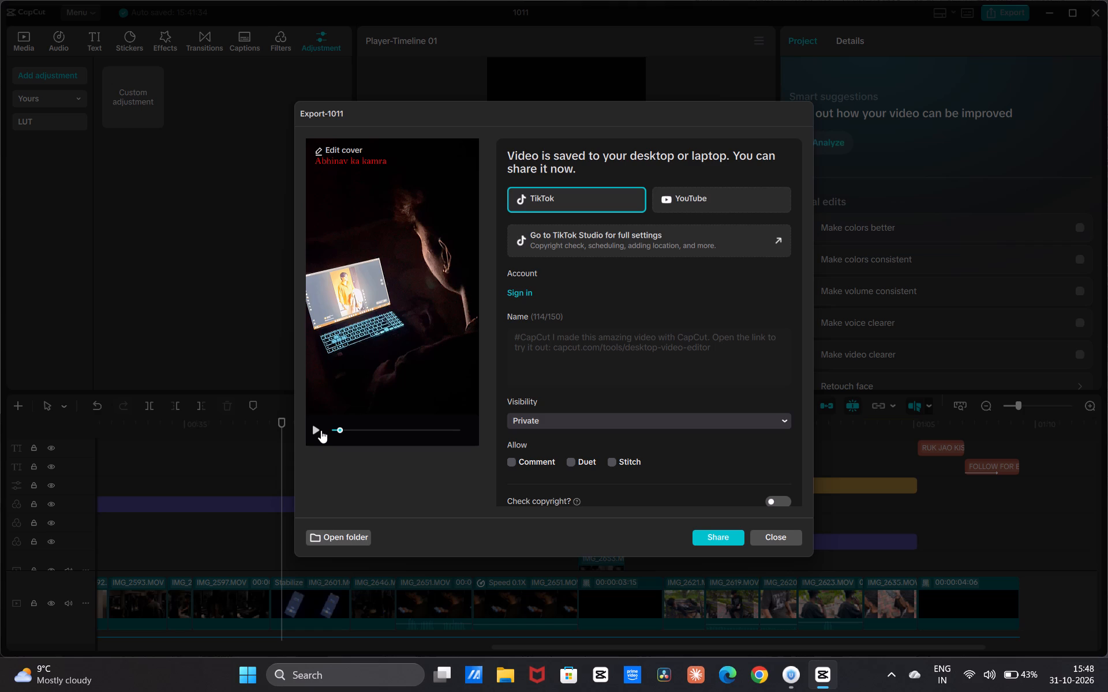
pyautogui.click(758, 535)
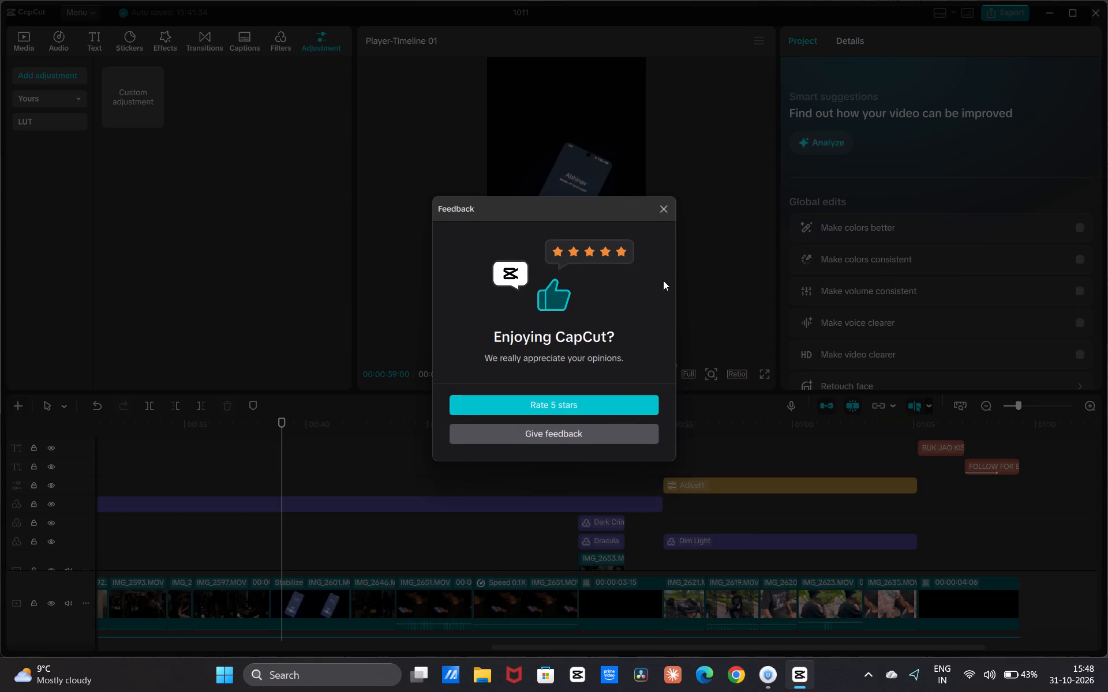
pyautogui.click(660, 212)
# Close the editor window of project 1011.
pyautogui.click(1096, 10)
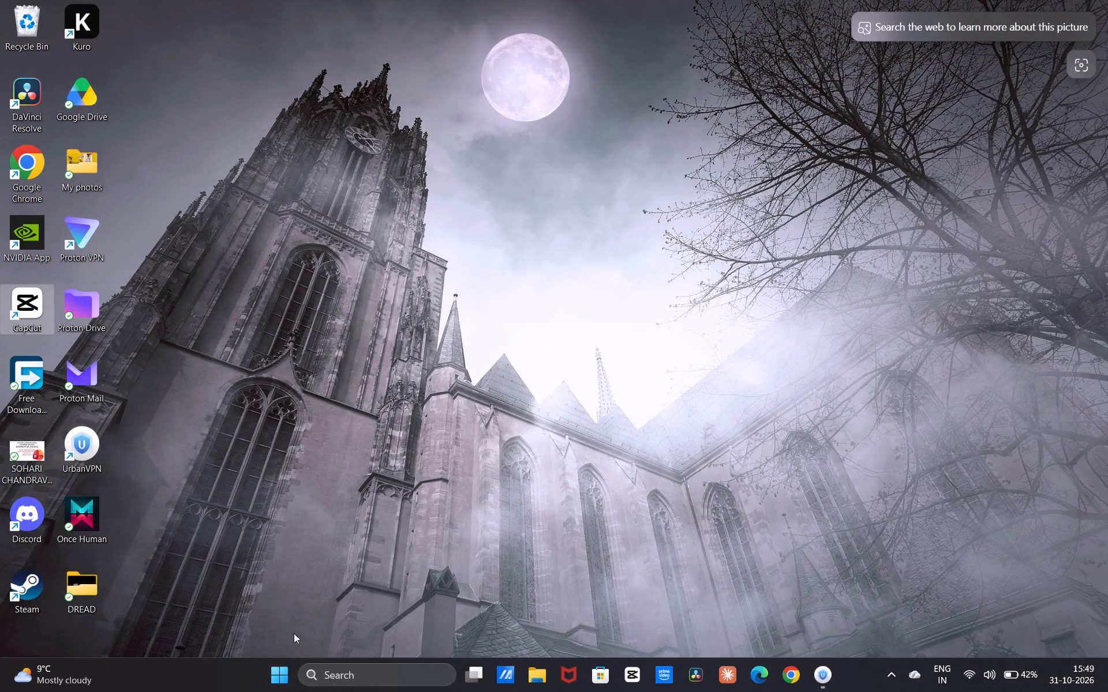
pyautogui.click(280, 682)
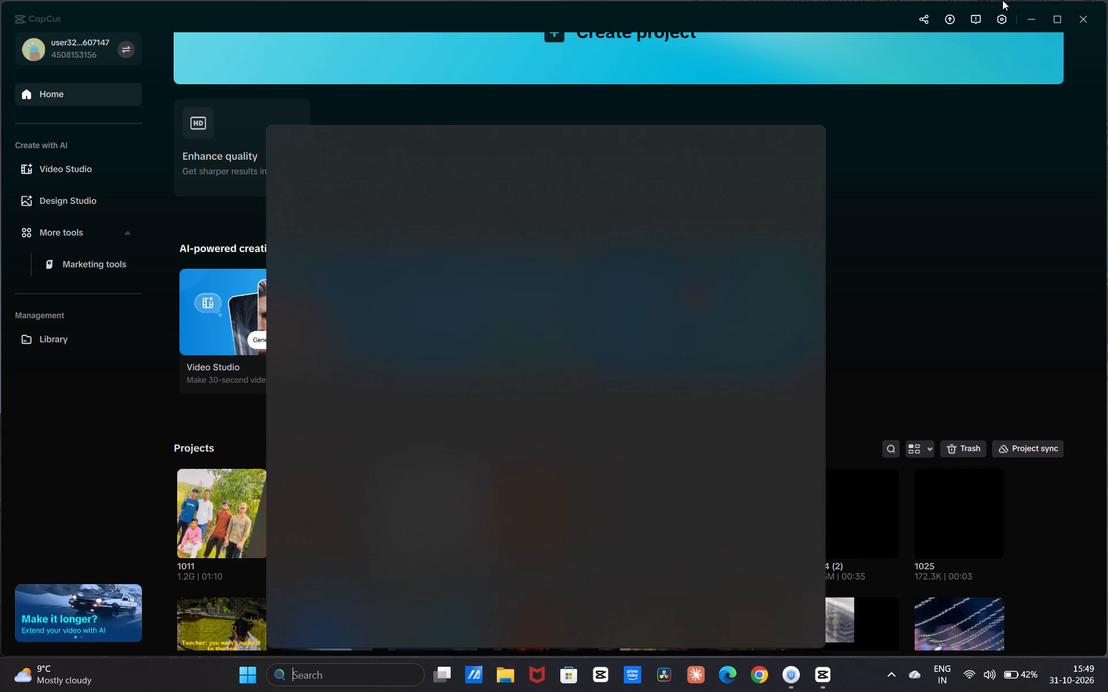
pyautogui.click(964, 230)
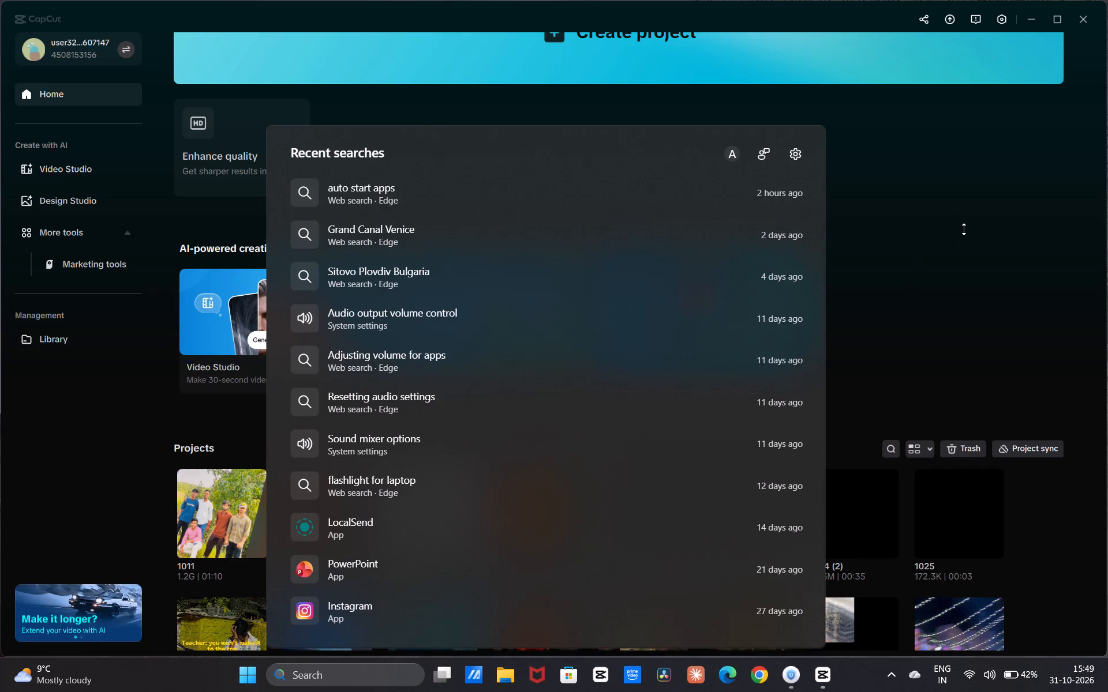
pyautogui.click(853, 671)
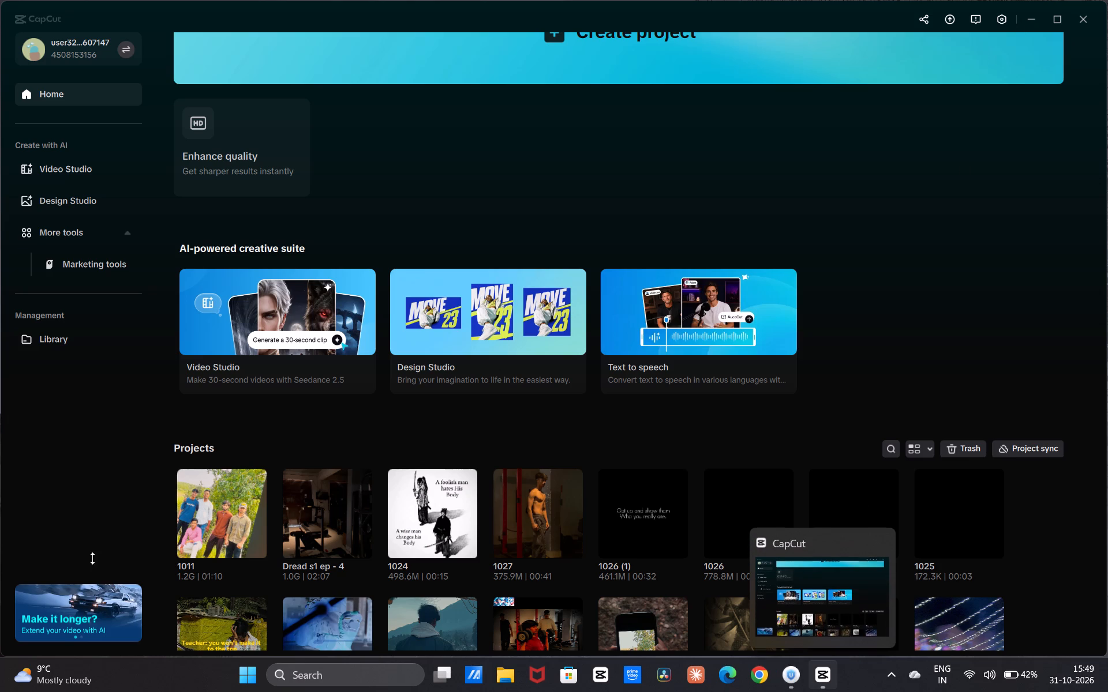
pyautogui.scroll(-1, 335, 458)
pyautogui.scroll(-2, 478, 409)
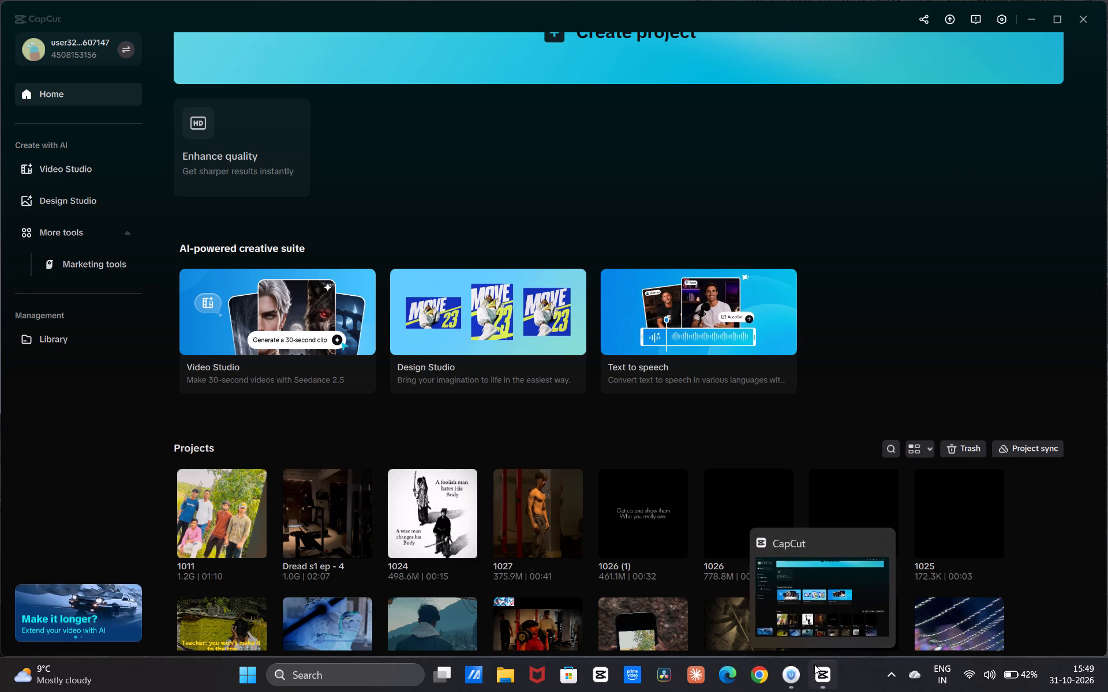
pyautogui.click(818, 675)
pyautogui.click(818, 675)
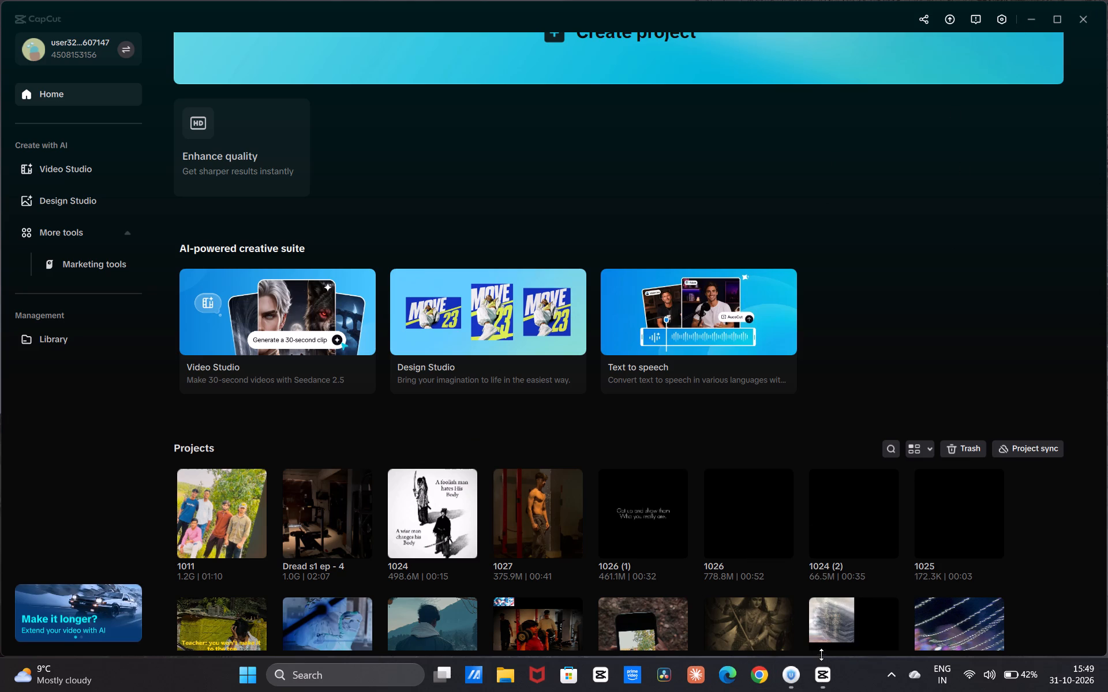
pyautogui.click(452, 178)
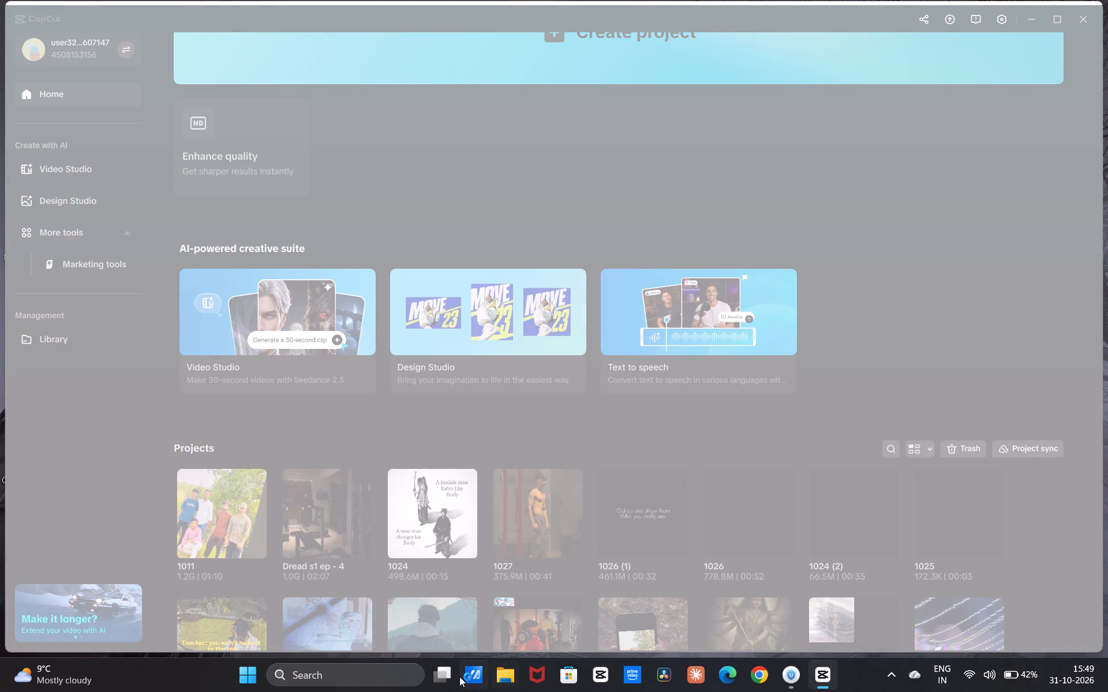
# Launch LocalSend and close the Instagram window, leaving LocalSend open.
pyautogui.click(244, 679)
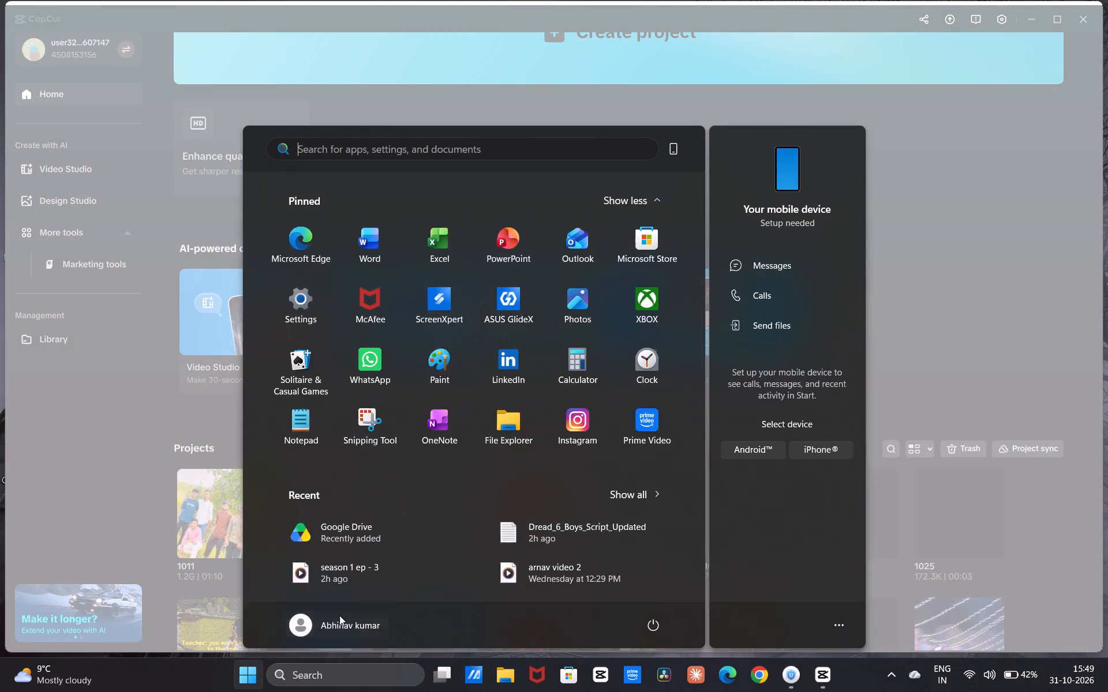
pyautogui.scroll(-5, 387, 576)
pyautogui.click(572, 392)
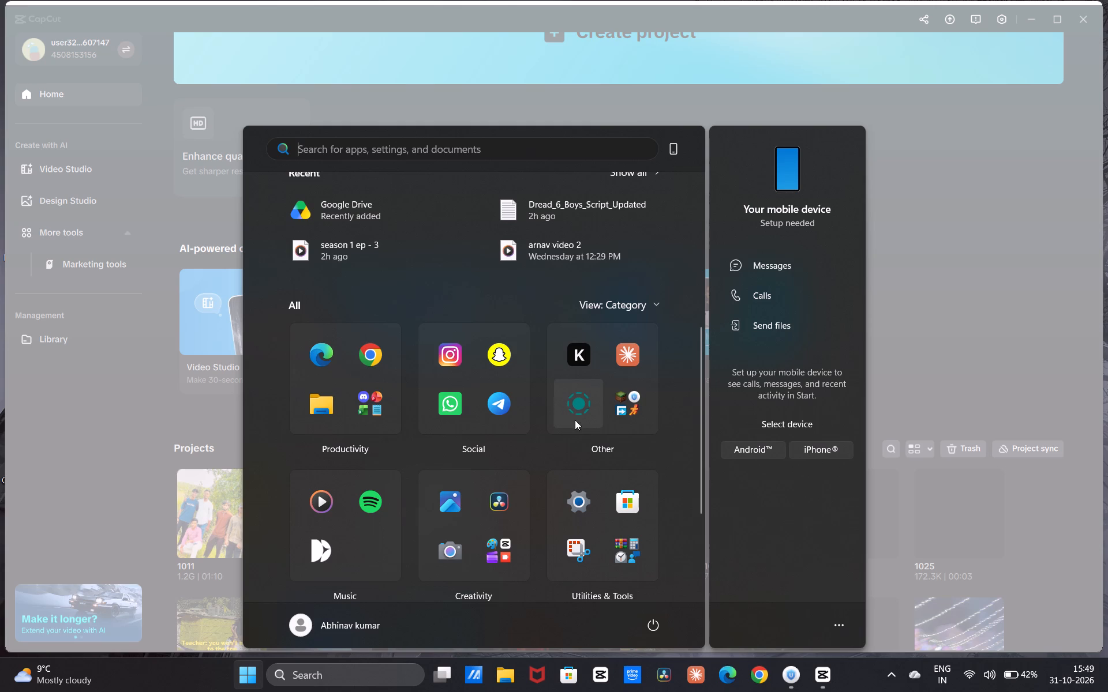
pyautogui.tripleClick(581, 415)
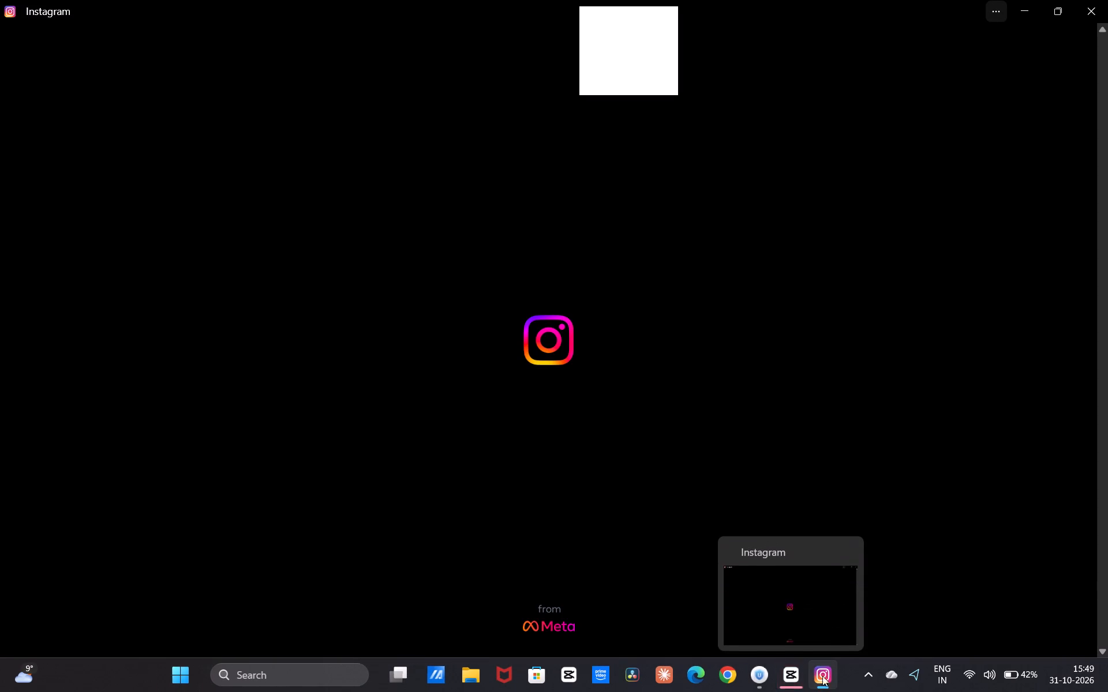
pyautogui.click(848, 561)
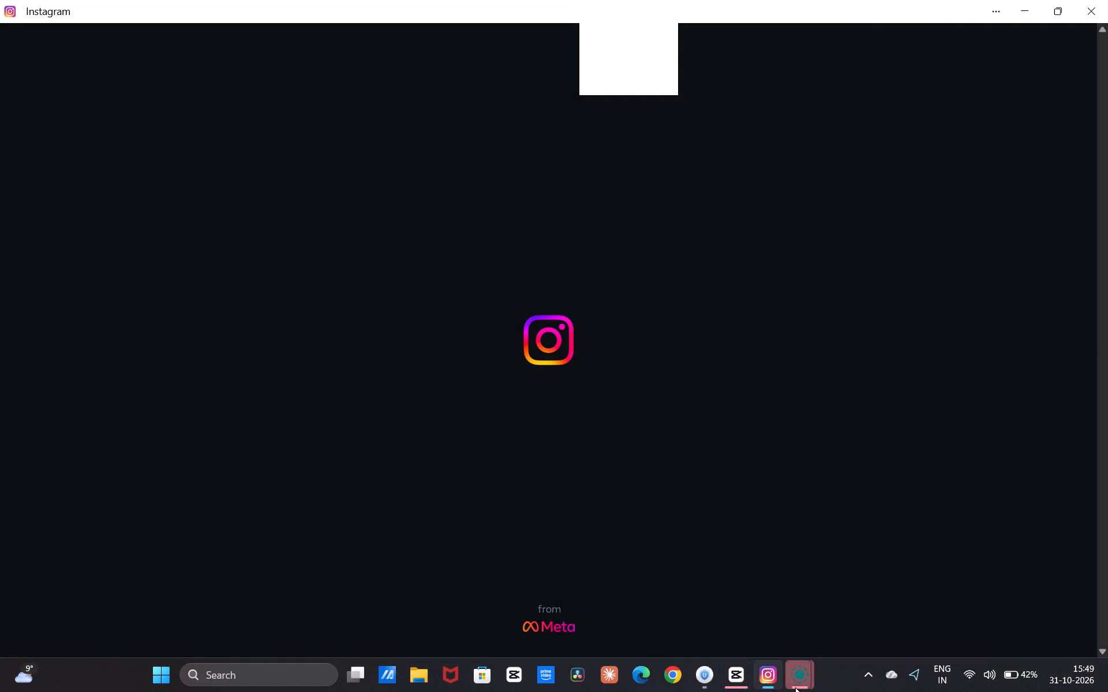
pyautogui.click(930, 543)
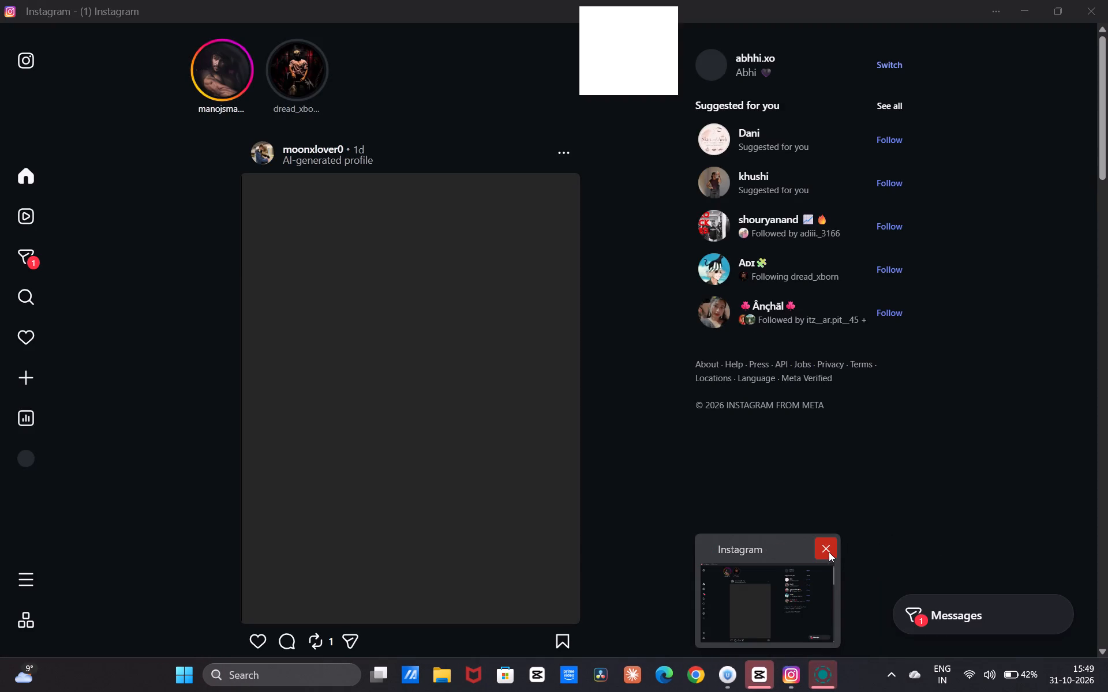
pyautogui.click(828, 550)
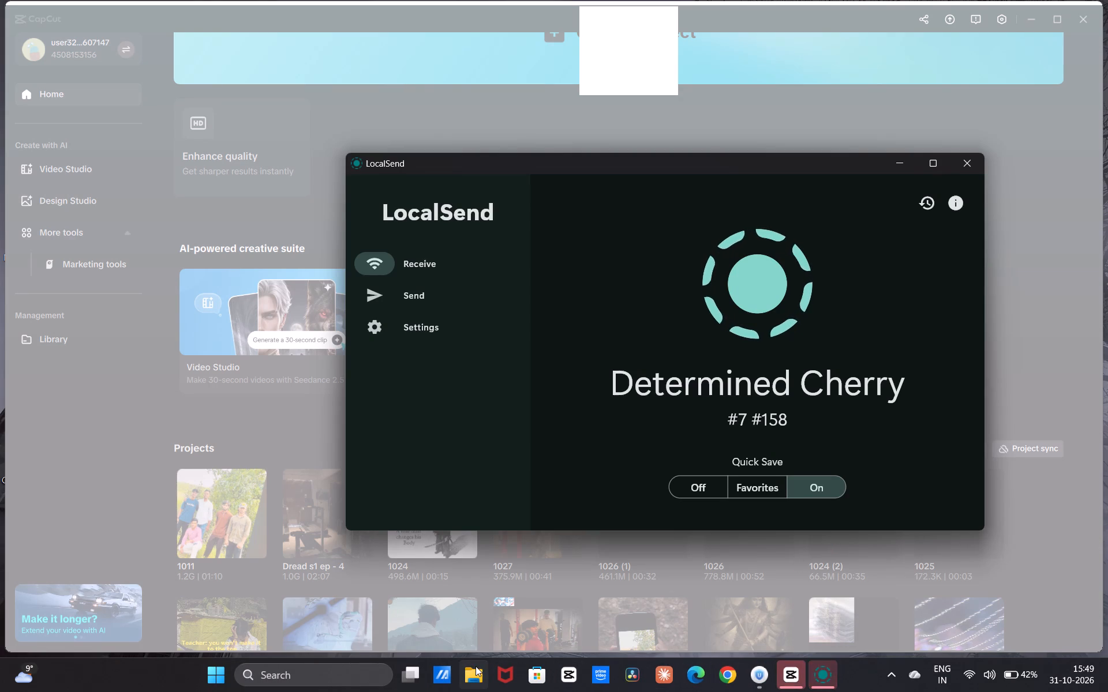
# In File Explorer, open the "DREAD S1 ep - 1 1080p file" folder within Videos and play its first file.
pyautogui.click(474, 666)
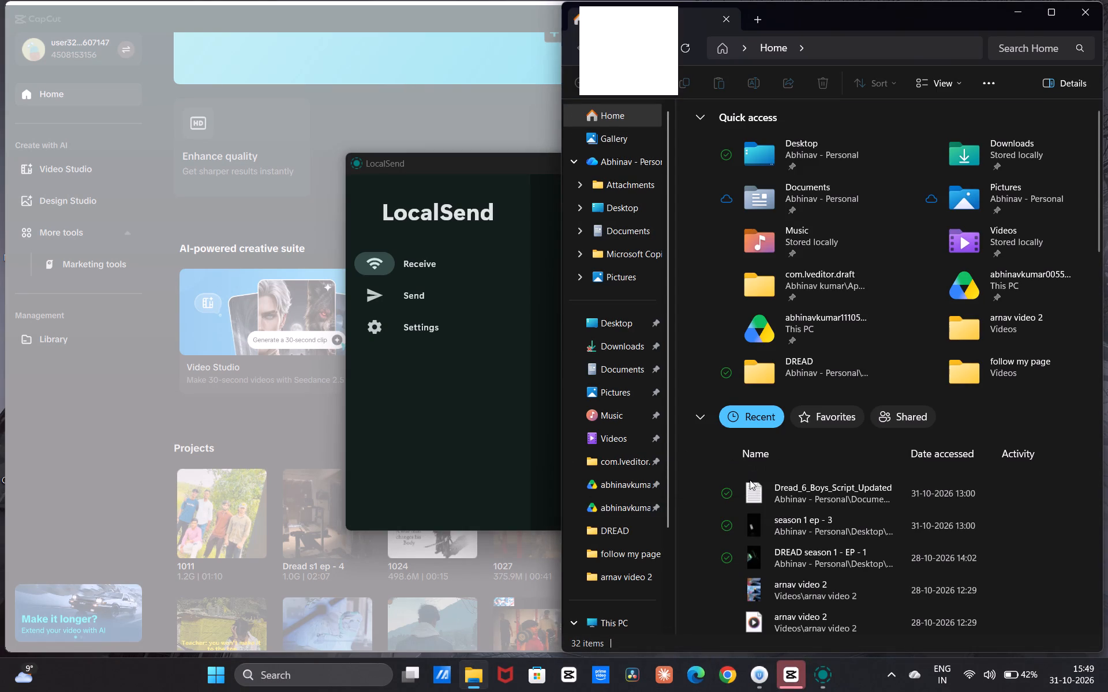
pyautogui.click(623, 449)
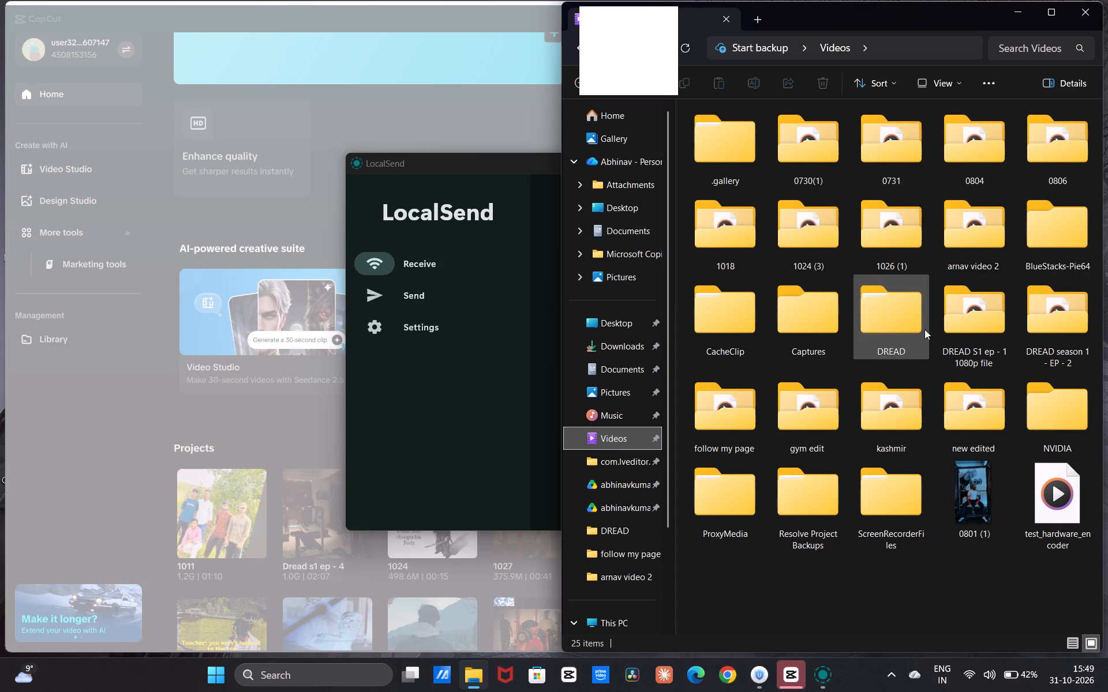
pyautogui.doubleClick(994, 332)
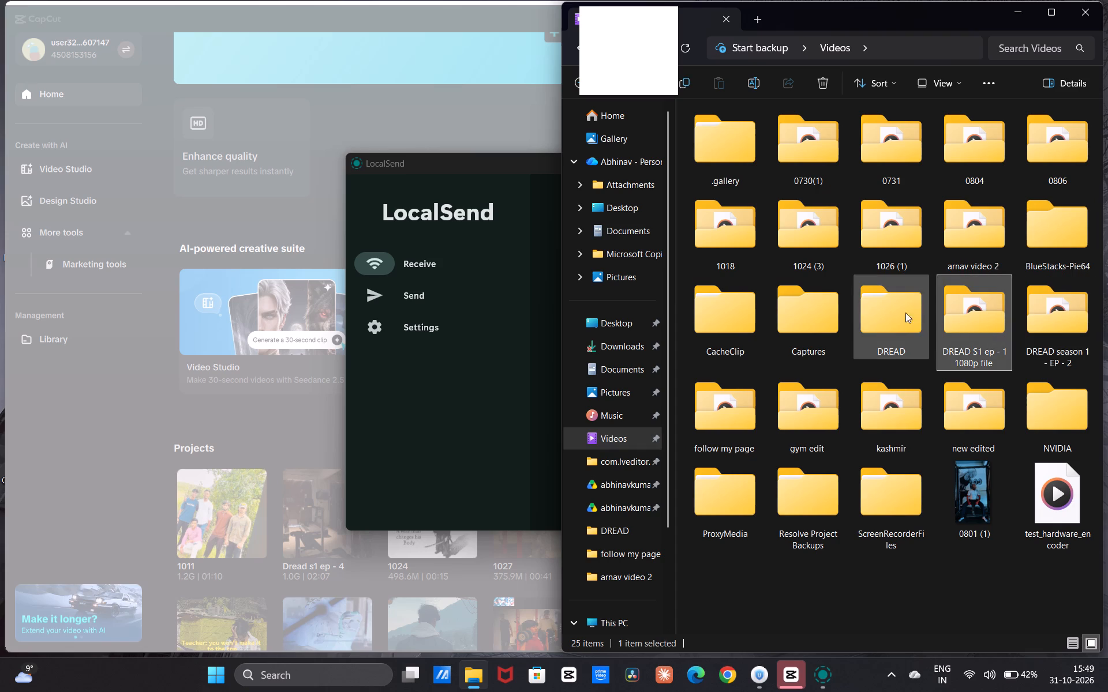
pyautogui.doubleClick(974, 309)
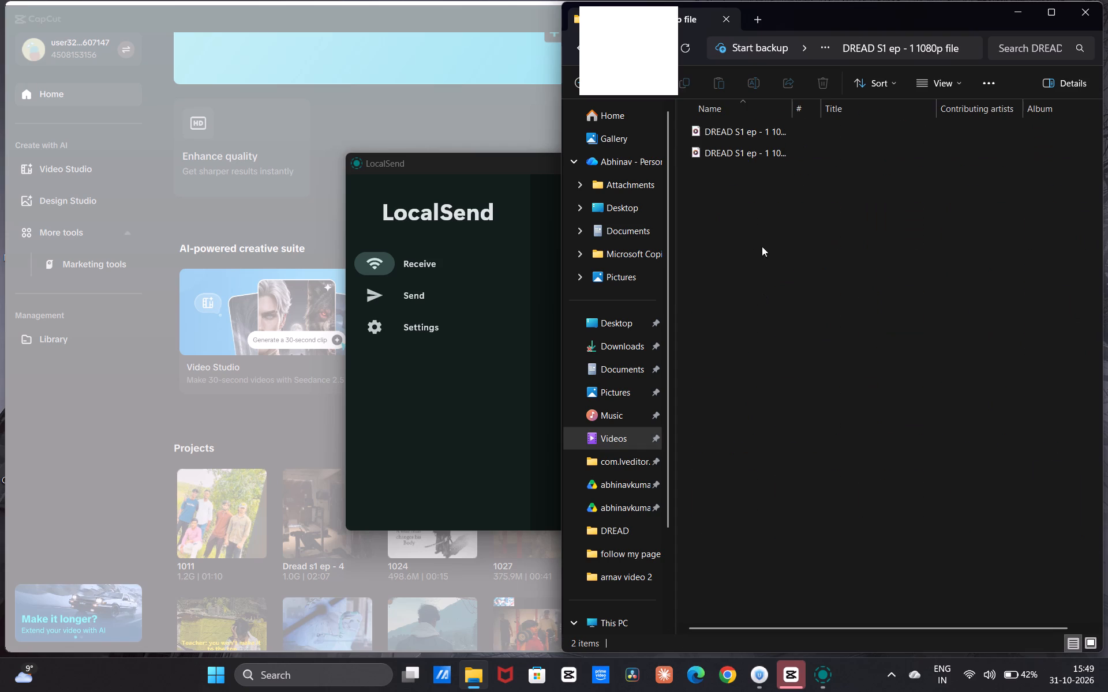
pyautogui.doubleClick(810, 126)
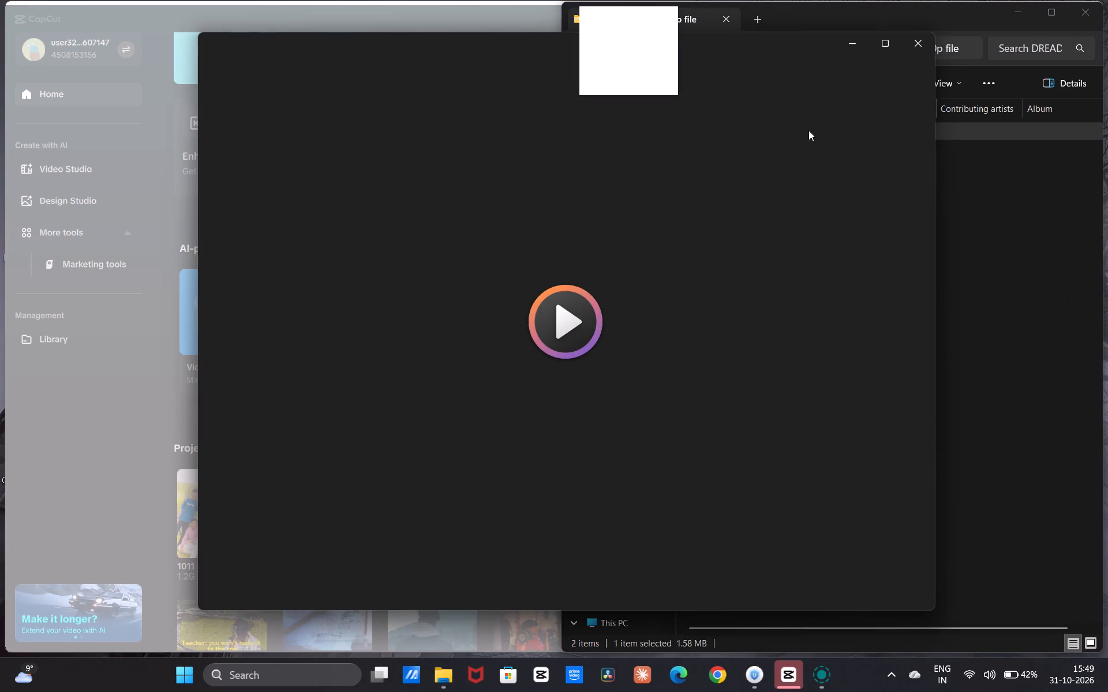
# Play the exported audio of "DREAD S1 ep - 1 1080p file" briefly in Media Player and close the player.
pyautogui.click(579, 323)
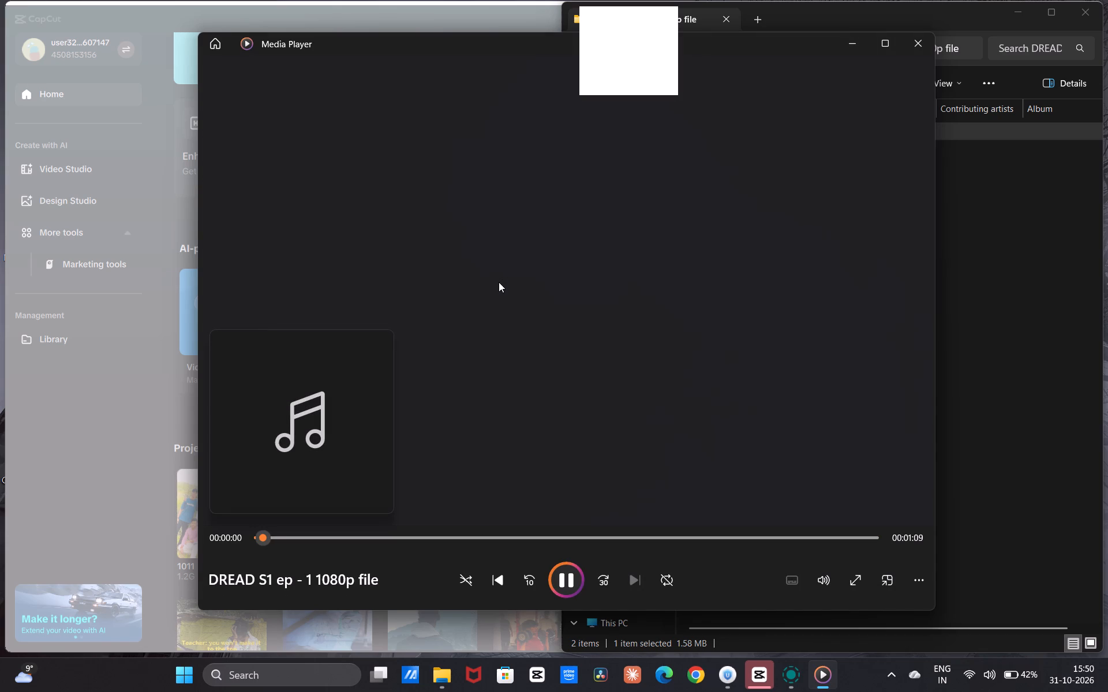
pyautogui.click(927, 45)
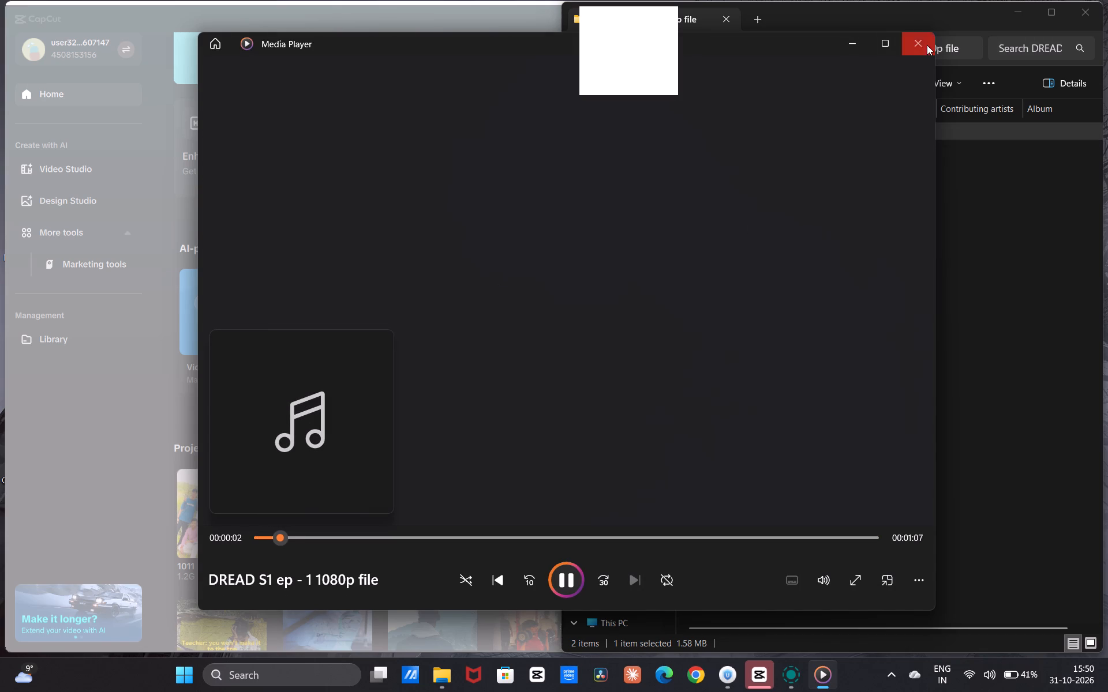
# Add the exported video "DREAD S1 ep - 1 1080p file .mp4" to LocalSend and send it to the nearby iPhone "Kind Blackberry".
pyautogui.click(780, 155)
pyautogui.moveTo(780, 155); pyautogui.dragTo(529, 271)
pyautogui.moveTo(532, 163); pyautogui.dragTo(447, 152)
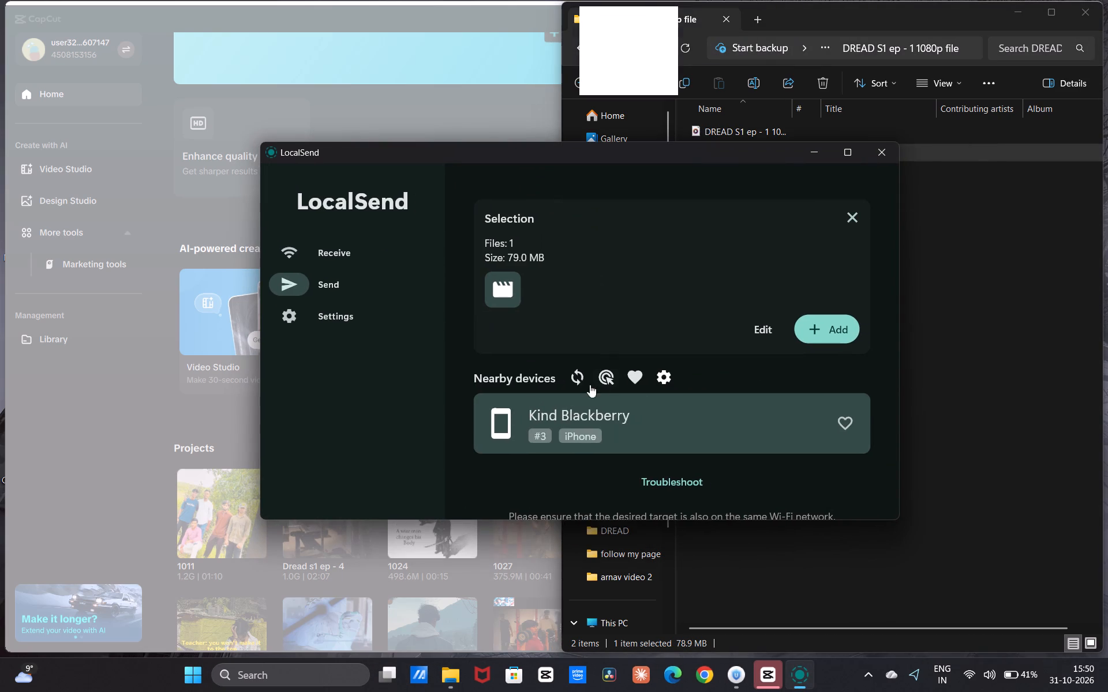
pyautogui.click(655, 430)
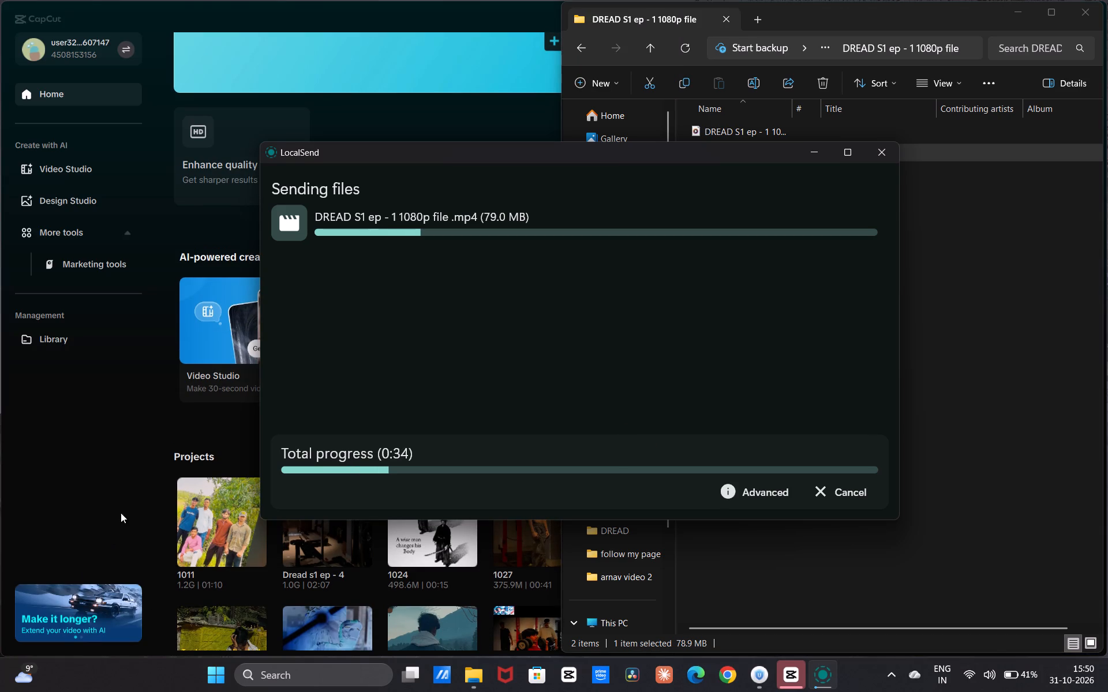
pyautogui.click(58, 447)
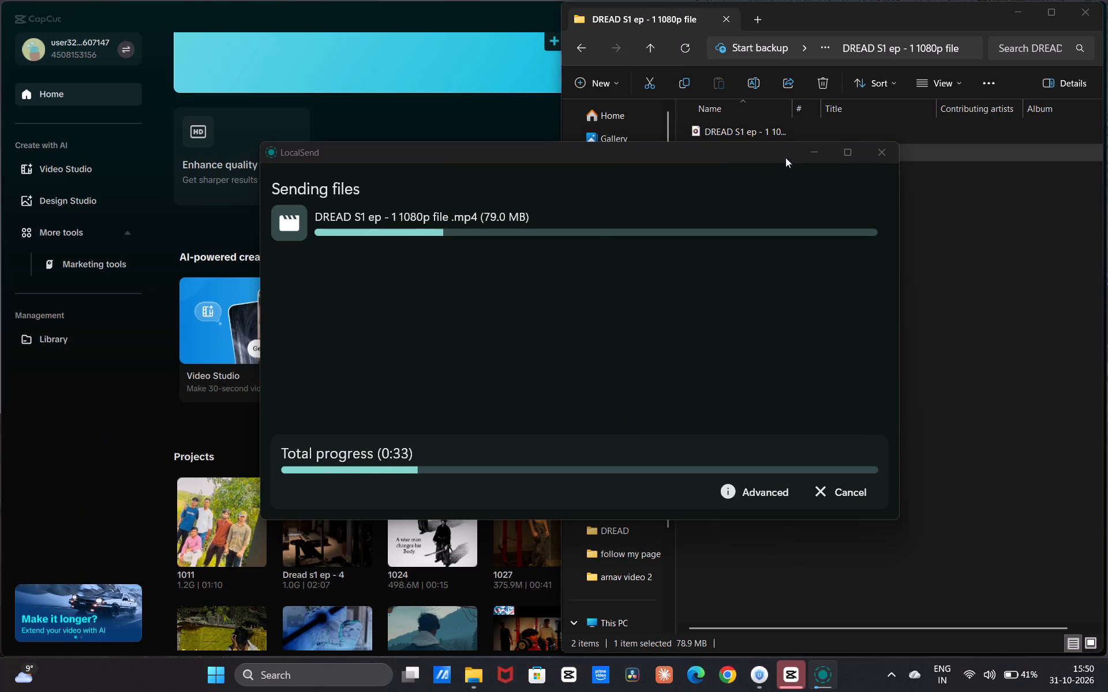